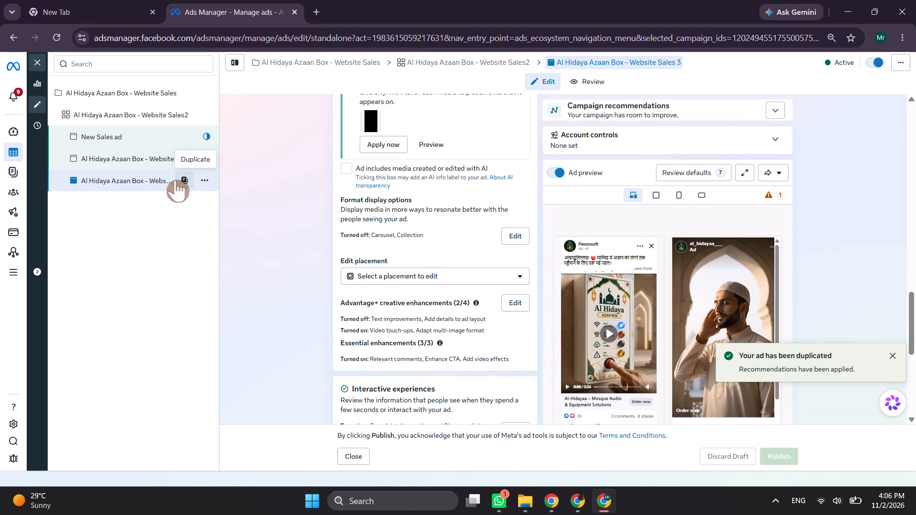
Delete the Al Hidaya Azaan Box - Website Sales 3 ad and dismiss the notification.
{"action": "left_click", "coordinate": [208, 182]}
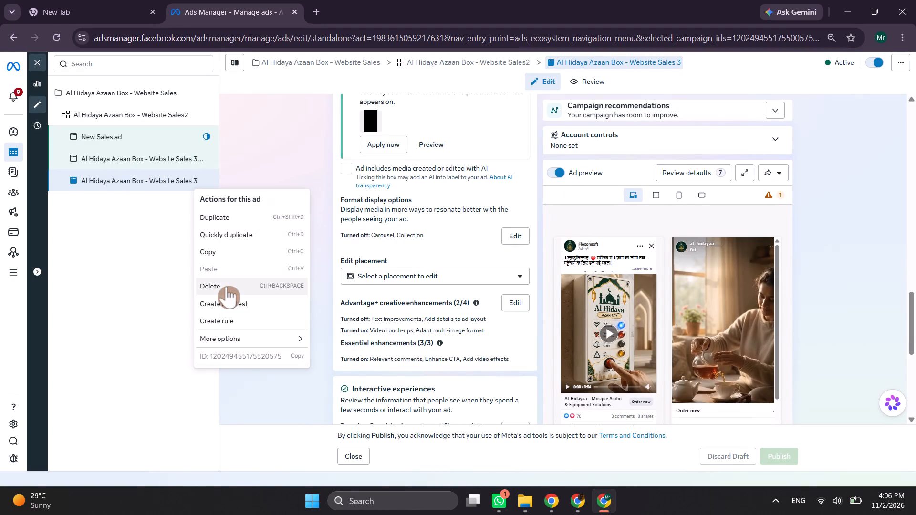
{"action": "left_click", "coordinate": [226, 286]}
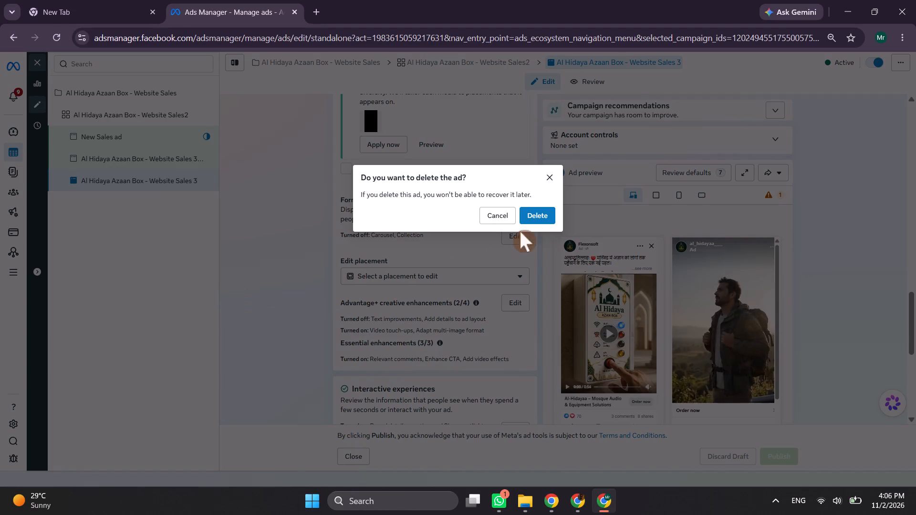
{"action": "left_click", "coordinate": [549, 214]}
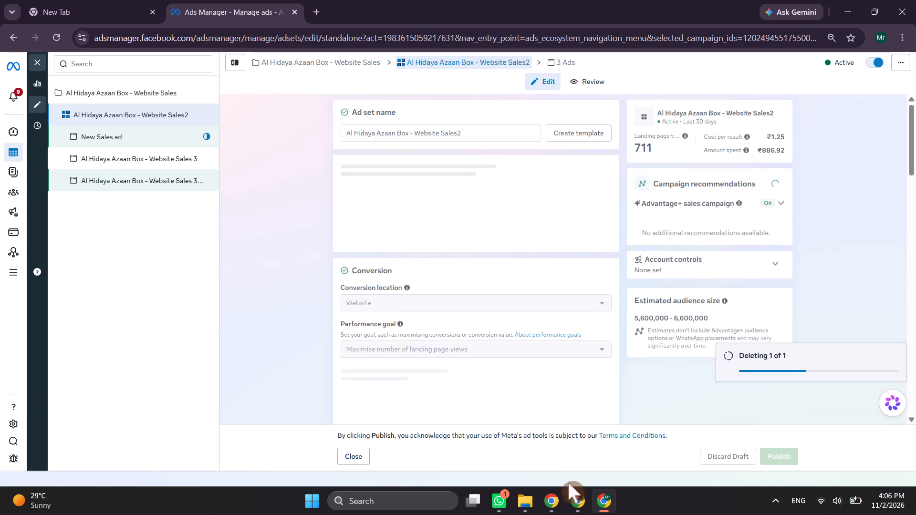
{"action": "left_click", "coordinate": [258, 288]}
{"action": "left_click", "coordinate": [895, 333]}
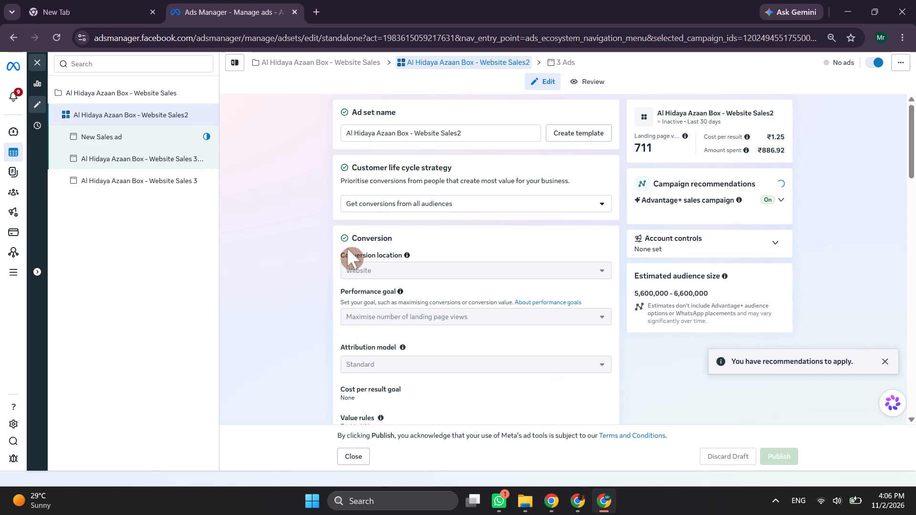
Examine the Website Sales2 ad set's settings, the duplicated Website Sales 3 – Copy ad and the original Website Sales 3 ad.
{"action": "scroll", "coordinate": [328, 309], "scroll_direction": "down", "scroll_amount": 4}
{"action": "scroll", "coordinate": [458, 342], "scroll_direction": "down", "scroll_amount": 2}
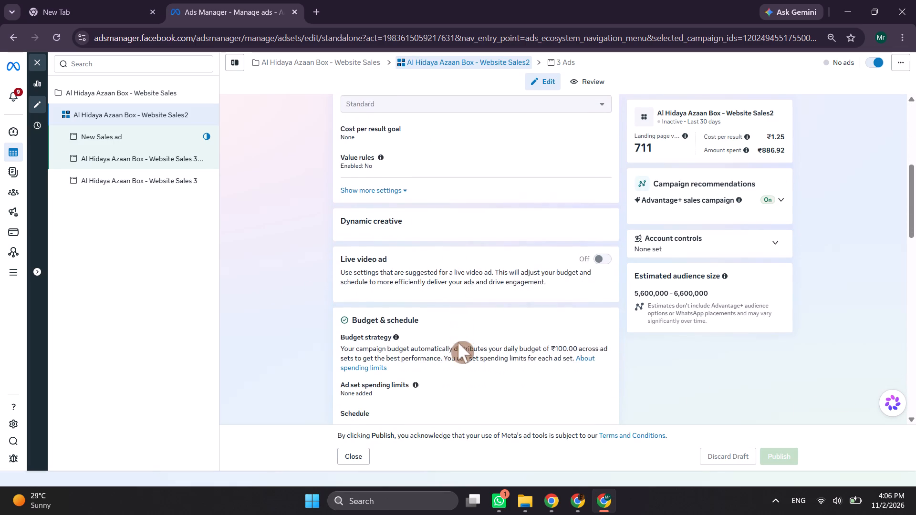
{"action": "scroll", "coordinate": [458, 342], "scroll_direction": "down", "scroll_amount": 3}
{"action": "left_click", "coordinate": [128, 161]}
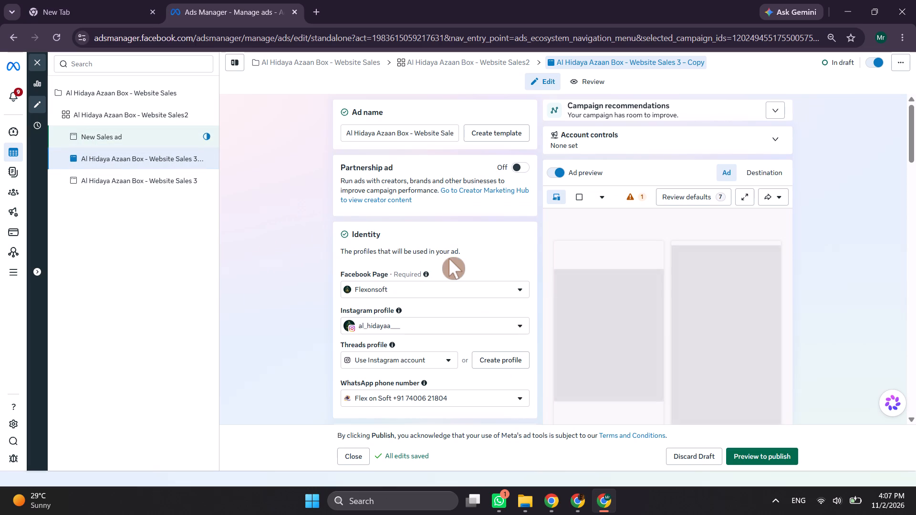
{"action": "scroll", "coordinate": [449, 258], "scroll_direction": "down", "scroll_amount": 3}
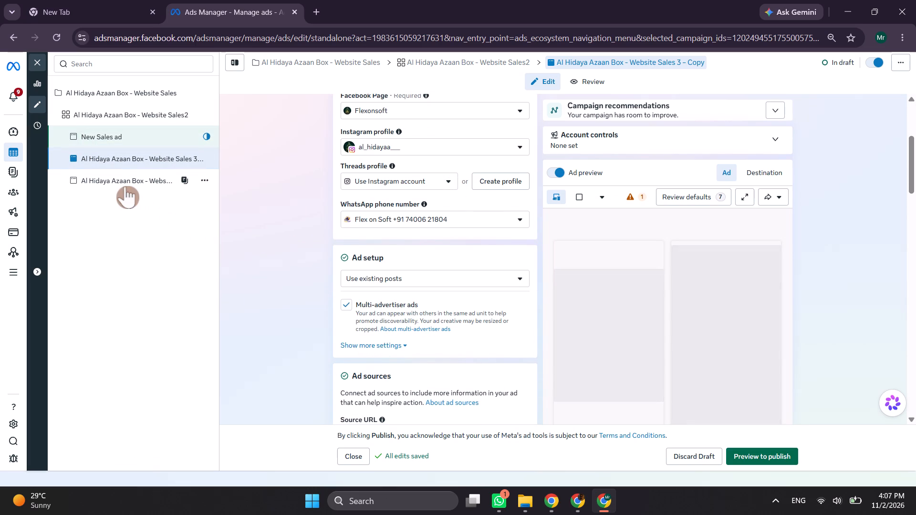
{"action": "left_click", "coordinate": [246, 247]}
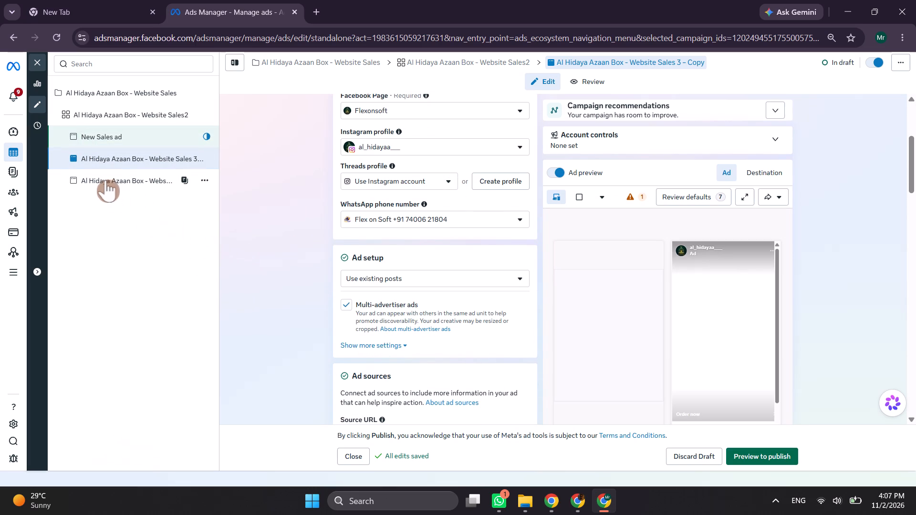
{"action": "left_click", "coordinate": [105, 178]}
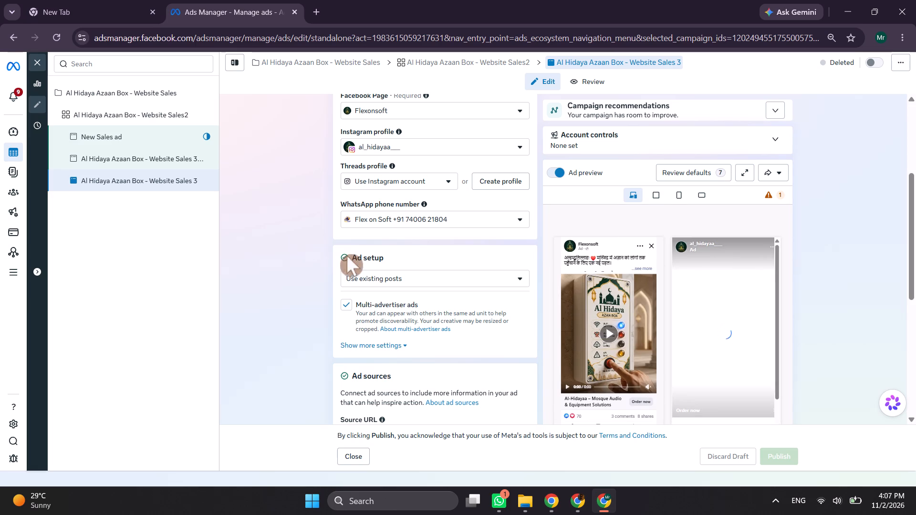
{"action": "left_click", "coordinate": [131, 159]}
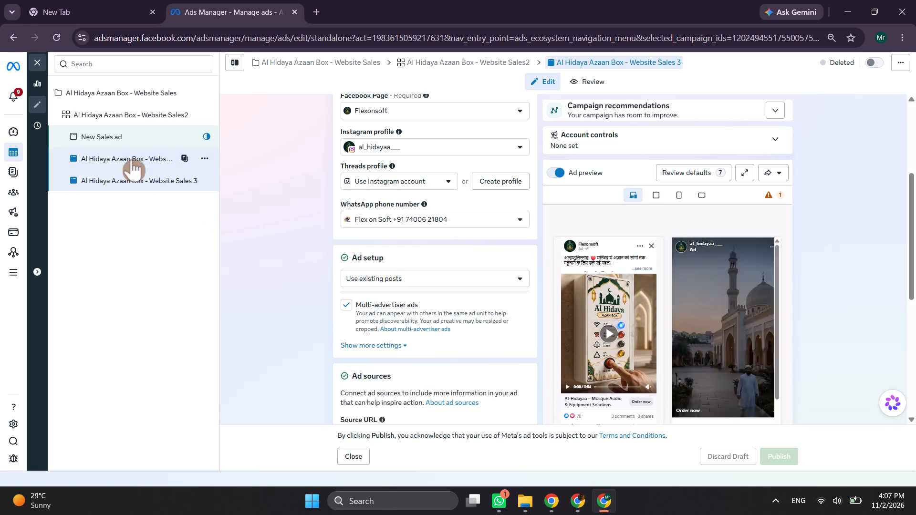
Examine the New Sales ad draft's identity, ad setup and destination settings.
{"action": "left_click", "coordinate": [131, 136]}
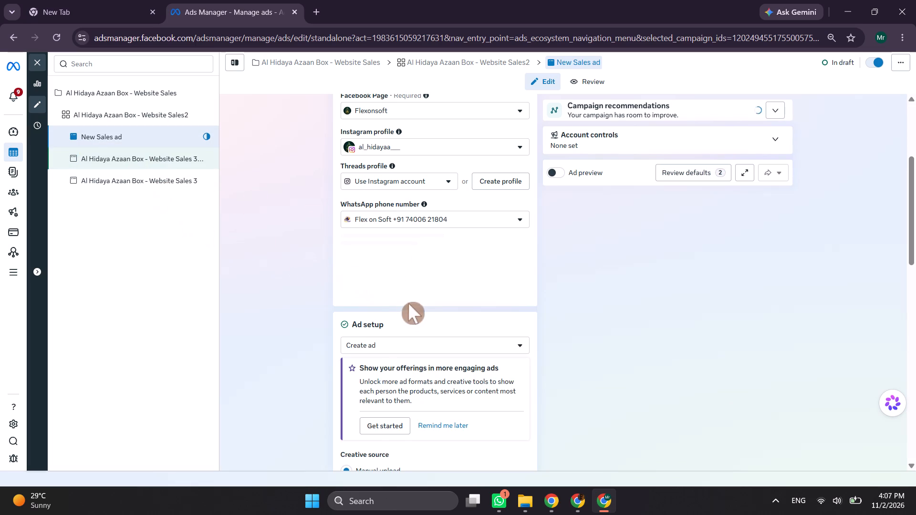
{"action": "scroll", "coordinate": [413, 305], "scroll_direction": "down", "scroll_amount": 4}
{"action": "scroll", "coordinate": [413, 305], "scroll_direction": "up", "scroll_amount": 9}
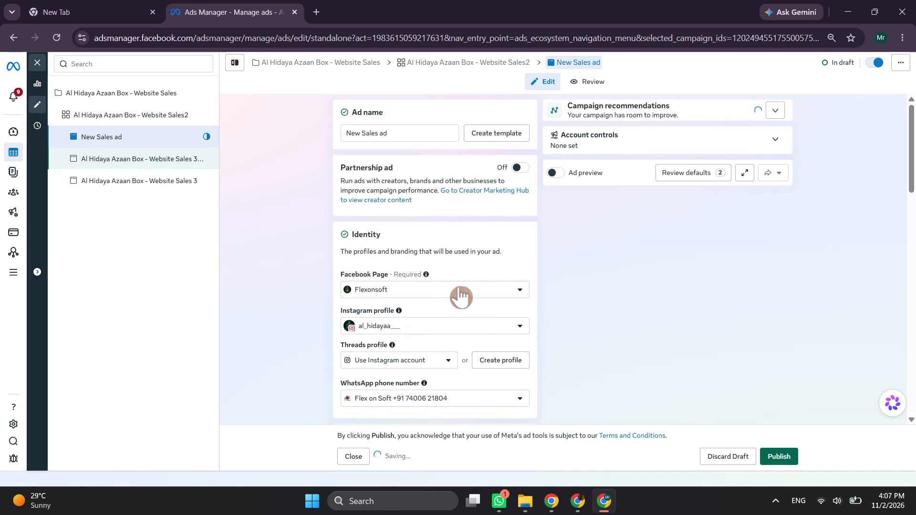
{"action": "scroll", "coordinate": [458, 286], "scroll_direction": "up", "scroll_amount": 7}
{"action": "scroll", "coordinate": [407, 263], "scroll_direction": "down", "scroll_amount": 8}
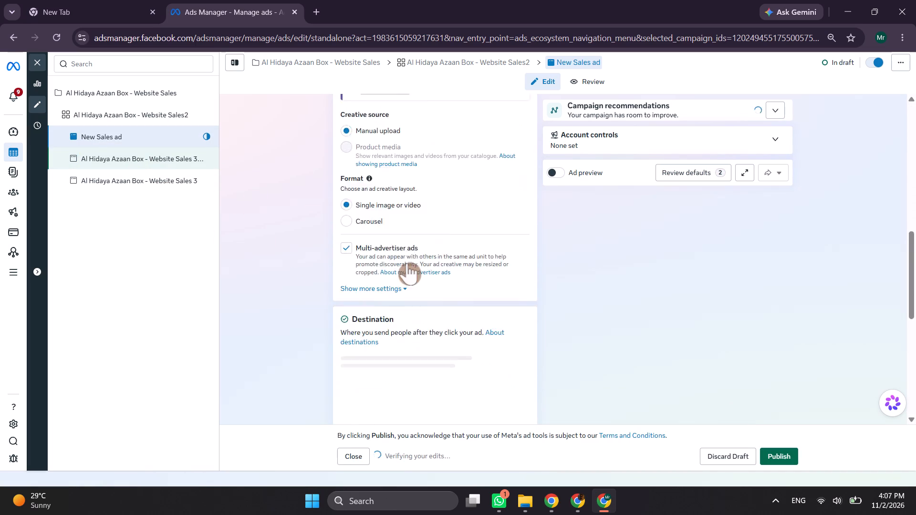
{"action": "scroll", "coordinate": [407, 263], "scroll_direction": "down", "scroll_amount": 7}
{"action": "scroll", "coordinate": [407, 263], "scroll_direction": "up", "scroll_amount": 7}
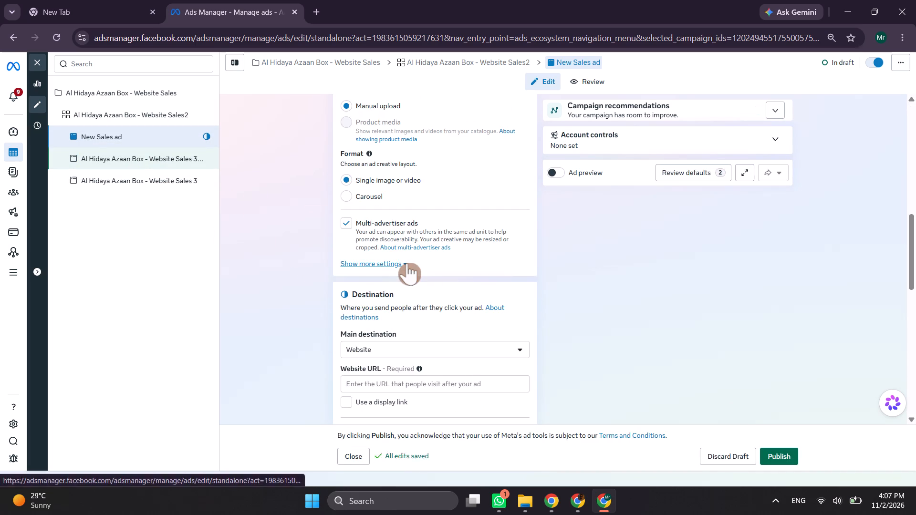
{"action": "scroll", "coordinate": [407, 263], "scroll_direction": "down", "scroll_amount": 20}
{"action": "scroll", "coordinate": [407, 263], "scroll_direction": "down", "scroll_amount": 5}
Examine the selected post and browser add-ons of the Website Sales 3 – Copy ad.
{"action": "left_click", "coordinate": [120, 166]}
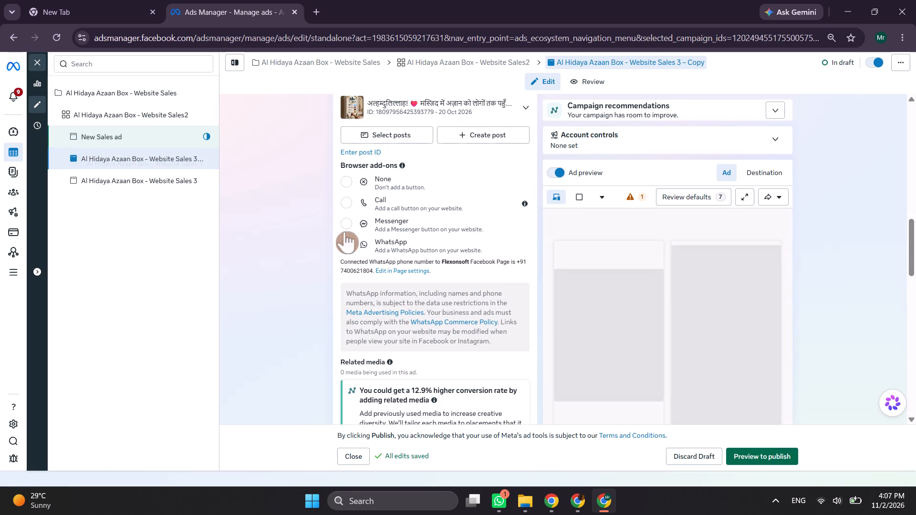
{"action": "scroll", "coordinate": [344, 231], "scroll_direction": "up", "scroll_amount": 4}
{"action": "scroll", "coordinate": [344, 231], "scroll_direction": "down", "scroll_amount": 4}
{"action": "scroll", "coordinate": [344, 231], "scroll_direction": "up", "scroll_amount": 4}
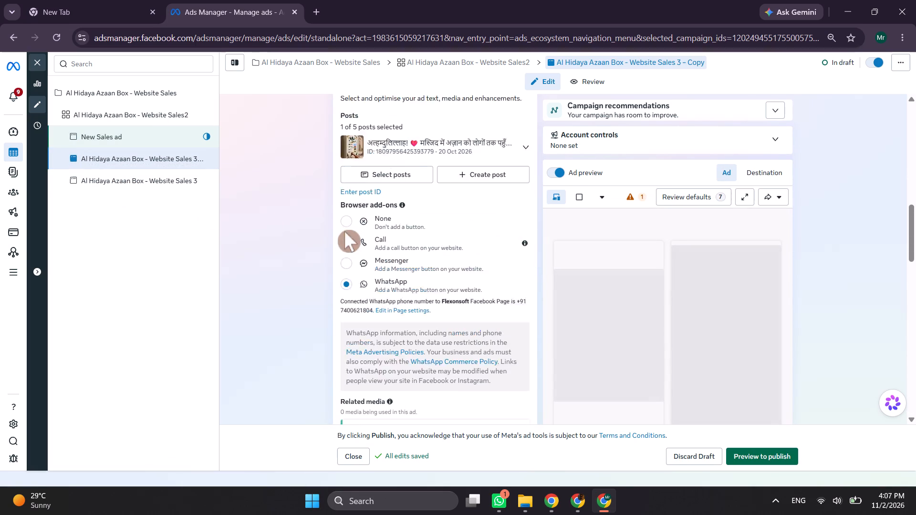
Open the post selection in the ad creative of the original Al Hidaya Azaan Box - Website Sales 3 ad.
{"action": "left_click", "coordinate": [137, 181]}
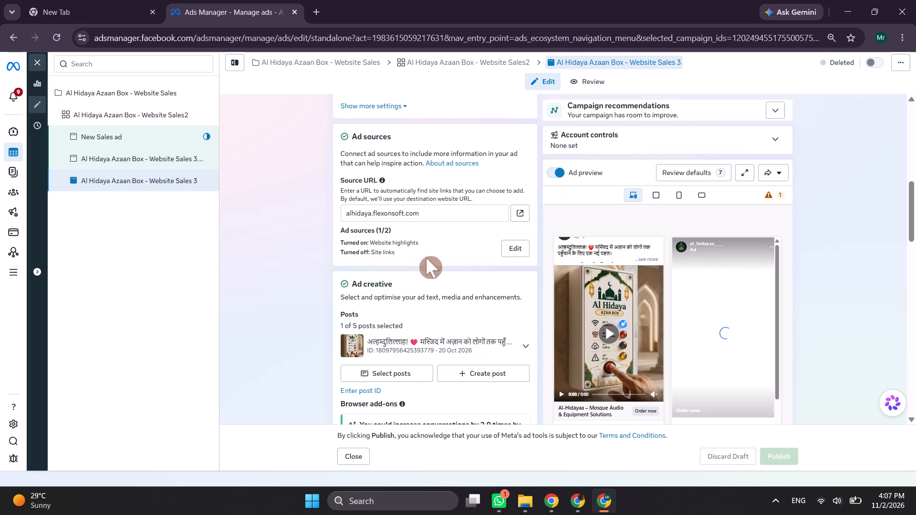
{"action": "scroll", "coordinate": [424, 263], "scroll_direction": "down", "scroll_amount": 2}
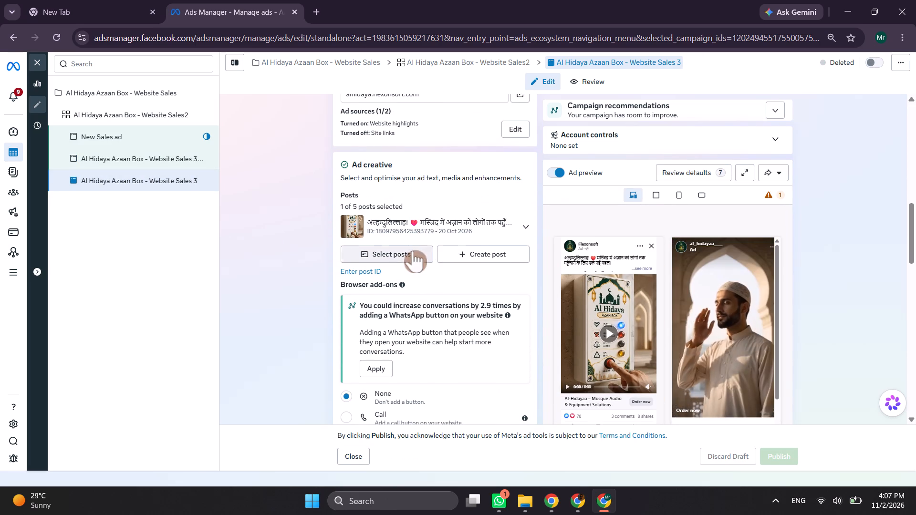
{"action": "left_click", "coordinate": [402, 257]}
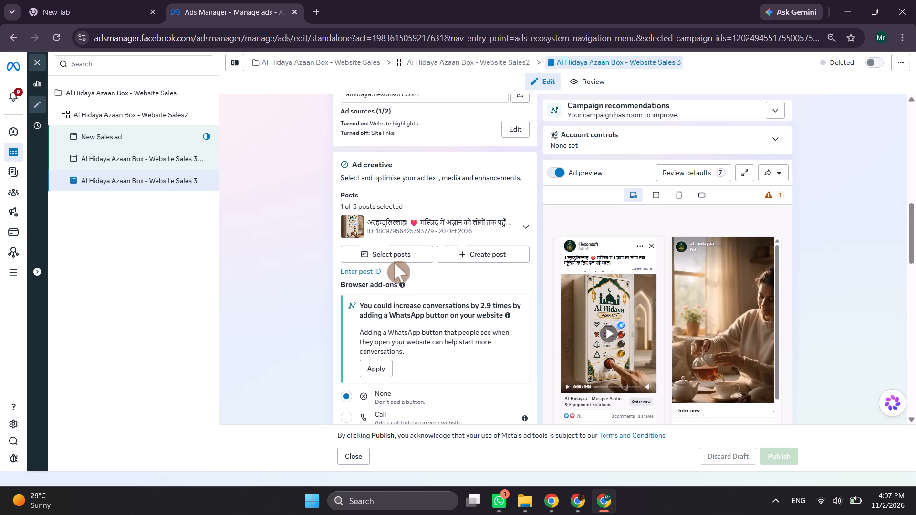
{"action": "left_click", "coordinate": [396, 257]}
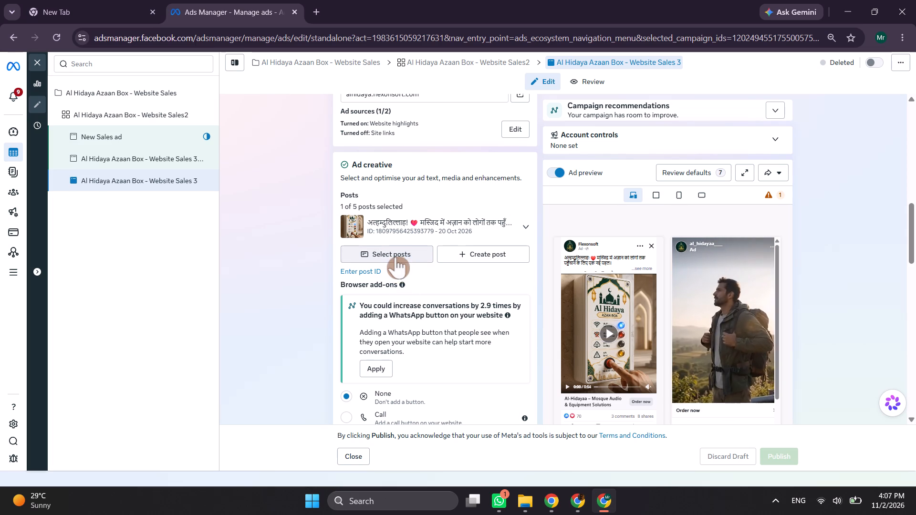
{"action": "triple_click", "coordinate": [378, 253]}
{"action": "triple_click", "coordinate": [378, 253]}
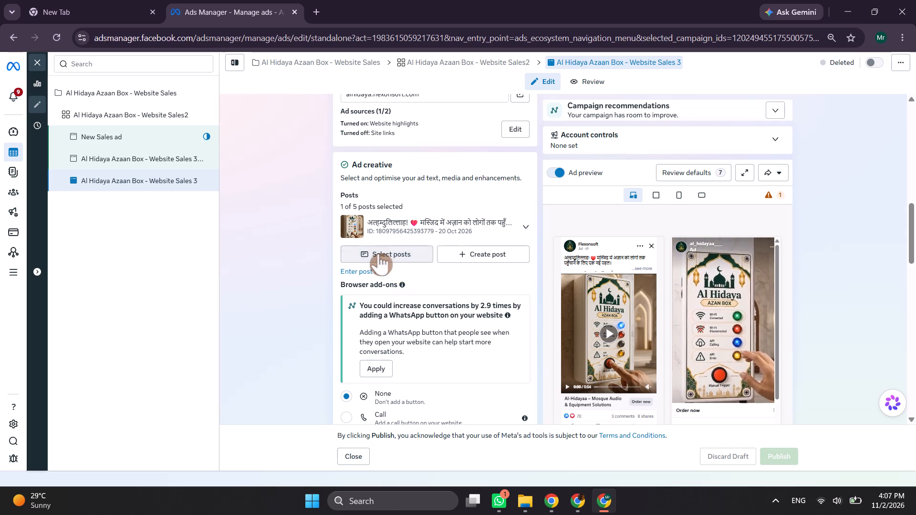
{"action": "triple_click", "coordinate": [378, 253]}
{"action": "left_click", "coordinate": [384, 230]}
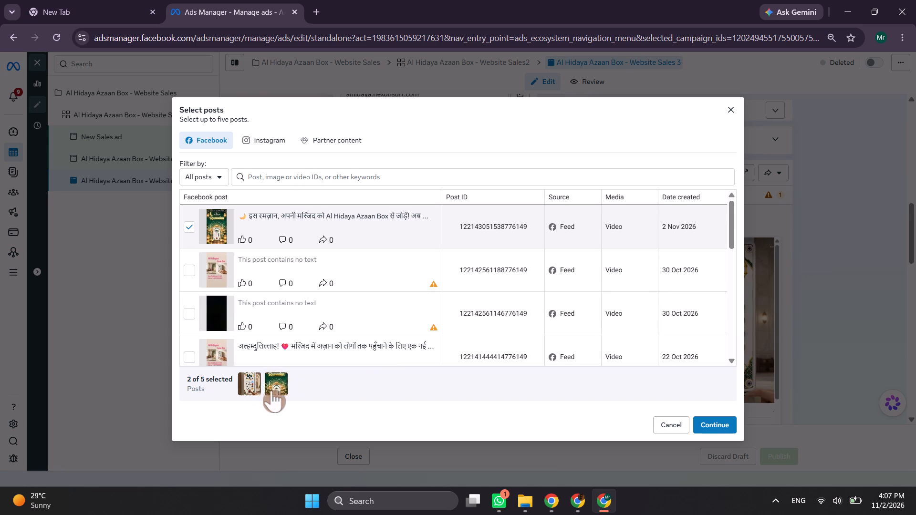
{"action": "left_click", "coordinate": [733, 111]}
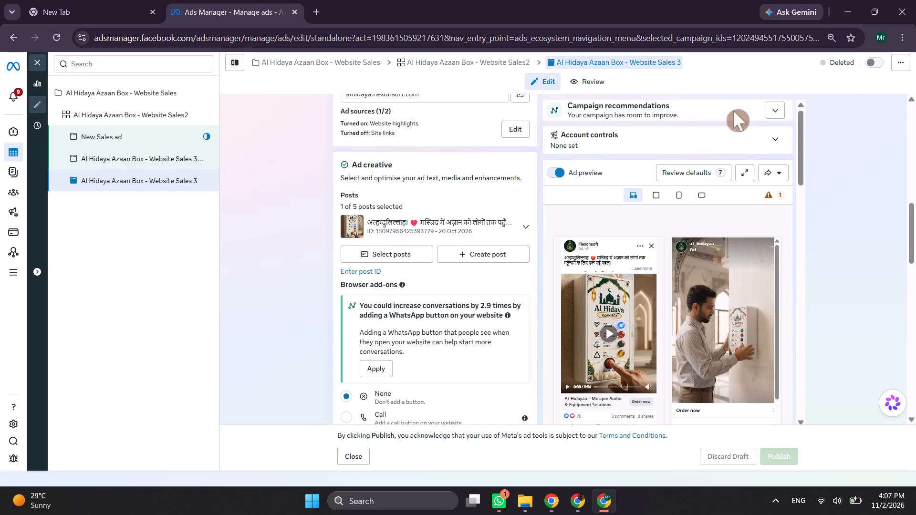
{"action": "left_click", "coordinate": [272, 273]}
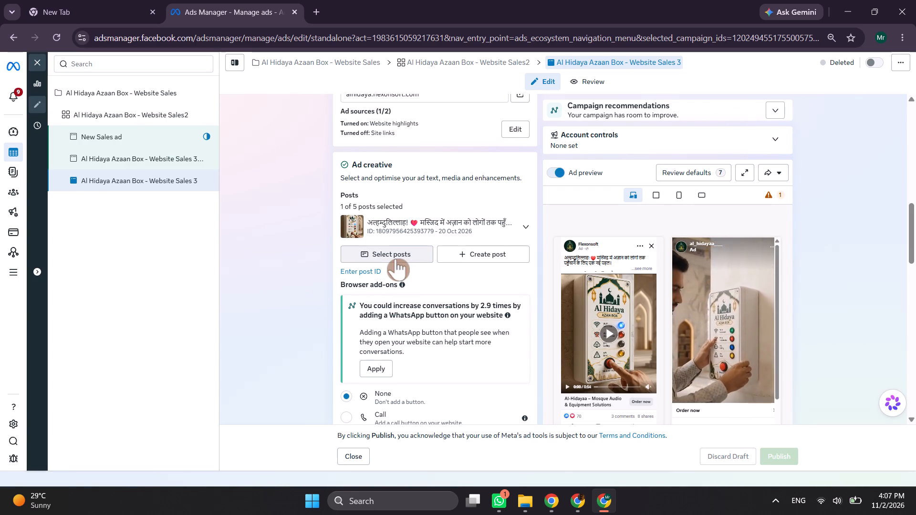
Replace the selected post in the Website Sales 3 ad with the Ramadan Facebook video post dated 2 Nov 2026.
{"action": "left_click", "coordinate": [396, 258]}
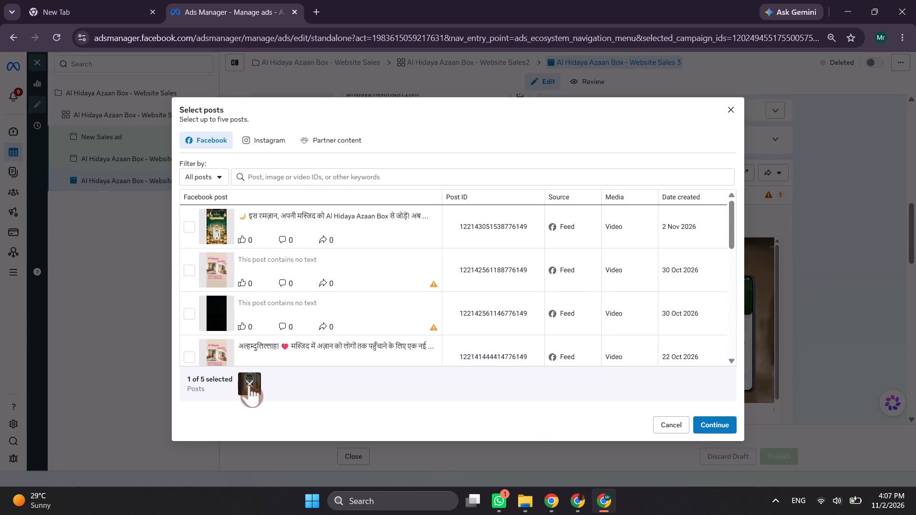
{"action": "left_click", "coordinate": [250, 383]}
{"action": "left_click", "coordinate": [244, 219]}
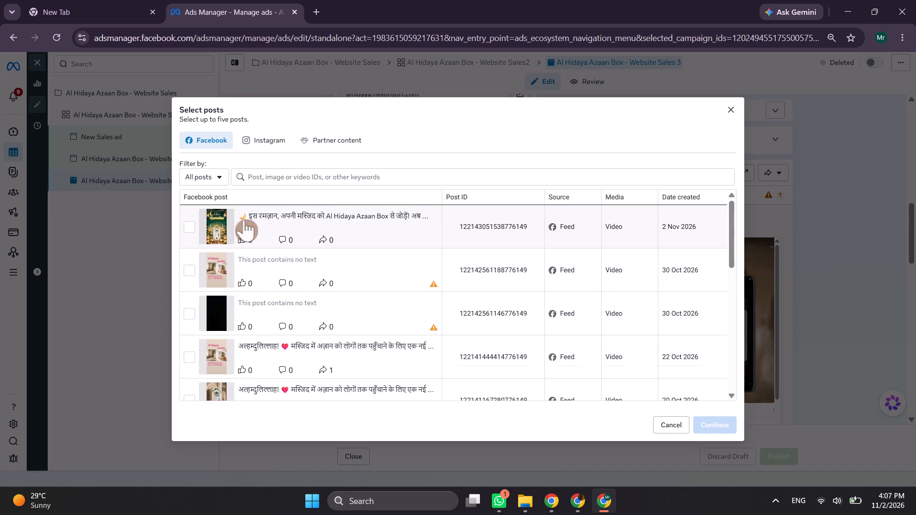
{"action": "left_click", "coordinate": [707, 417]}
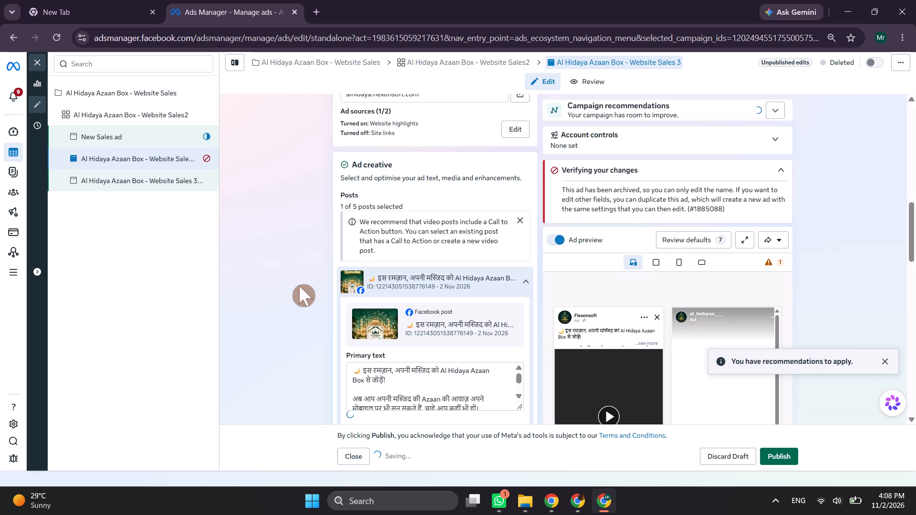
{"action": "scroll", "coordinate": [299, 286], "scroll_direction": "down", "scroll_amount": 2}
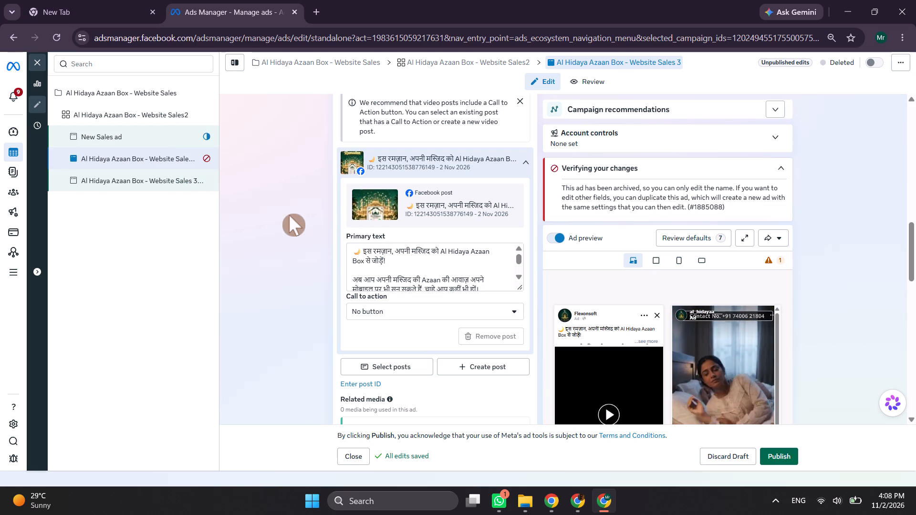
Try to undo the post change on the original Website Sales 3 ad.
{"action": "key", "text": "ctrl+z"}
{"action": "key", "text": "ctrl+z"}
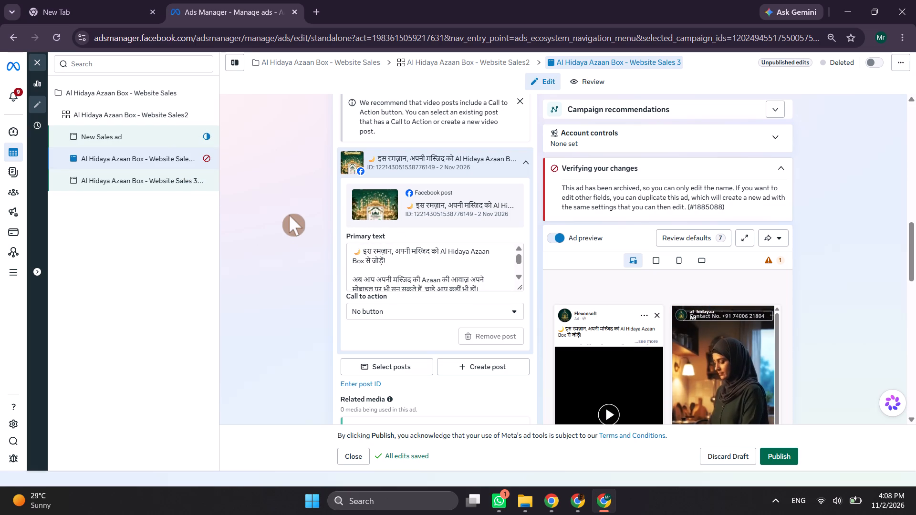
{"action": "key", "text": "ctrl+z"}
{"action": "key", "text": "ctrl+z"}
Compare the ad creative of the Website Sales 3 – Copy ad with that of the original Website Sales 3 ad.
{"action": "left_click", "coordinate": [154, 181]}
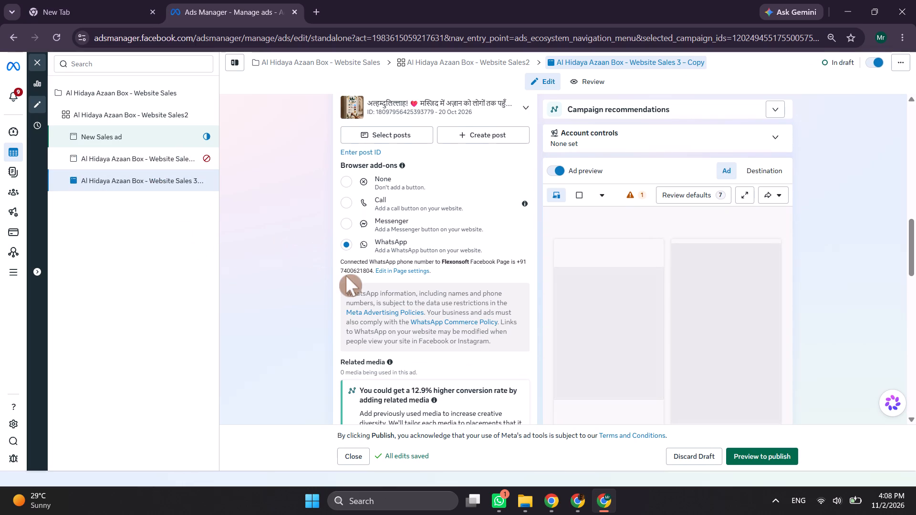
{"action": "scroll", "coordinate": [346, 276], "scroll_direction": "up", "scroll_amount": 3}
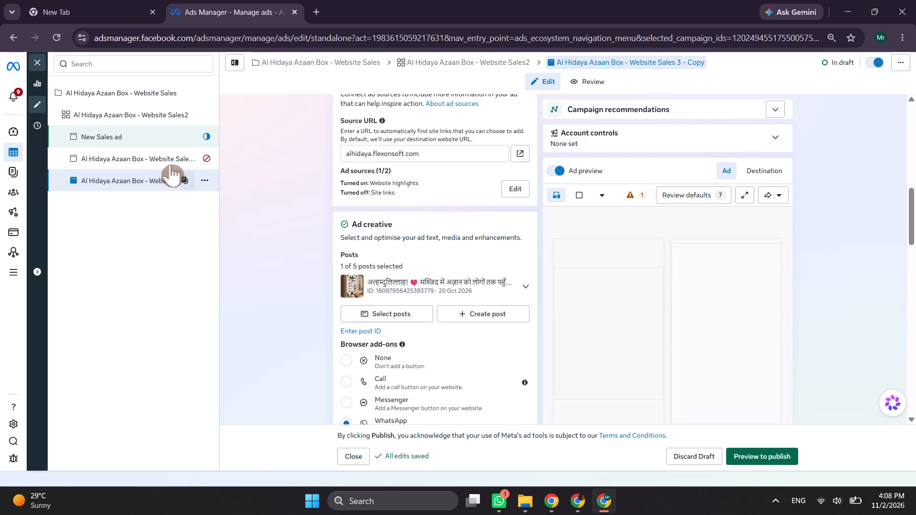
{"action": "left_click", "coordinate": [169, 164]}
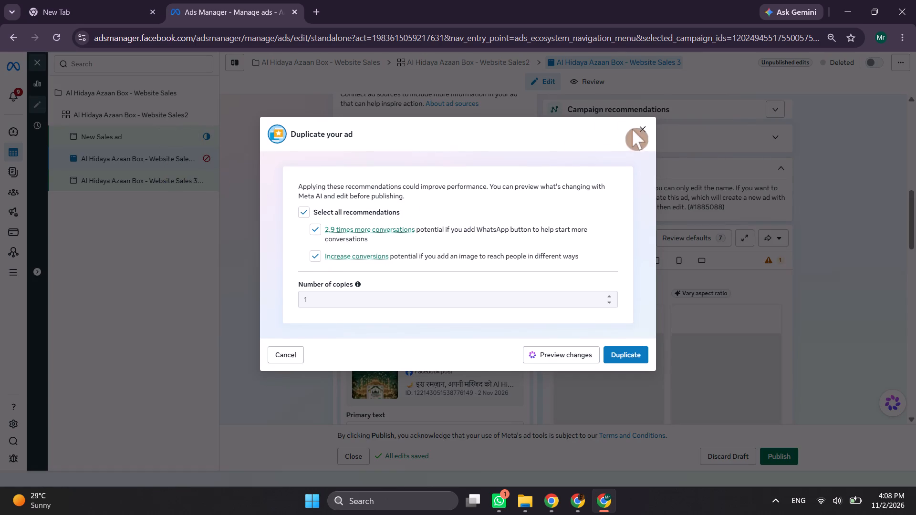
{"action": "left_click", "coordinate": [646, 126]}
{"action": "left_click", "coordinate": [106, 154]}
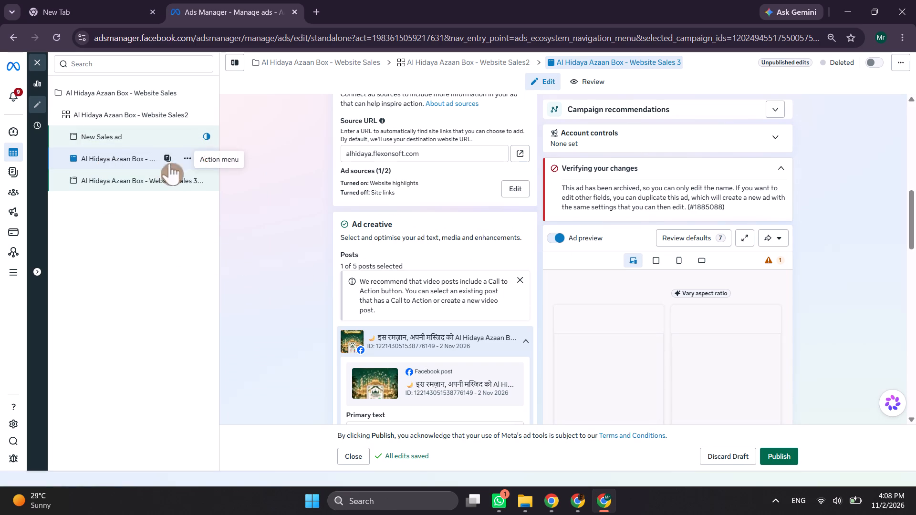
{"action": "left_click", "coordinate": [134, 161]}
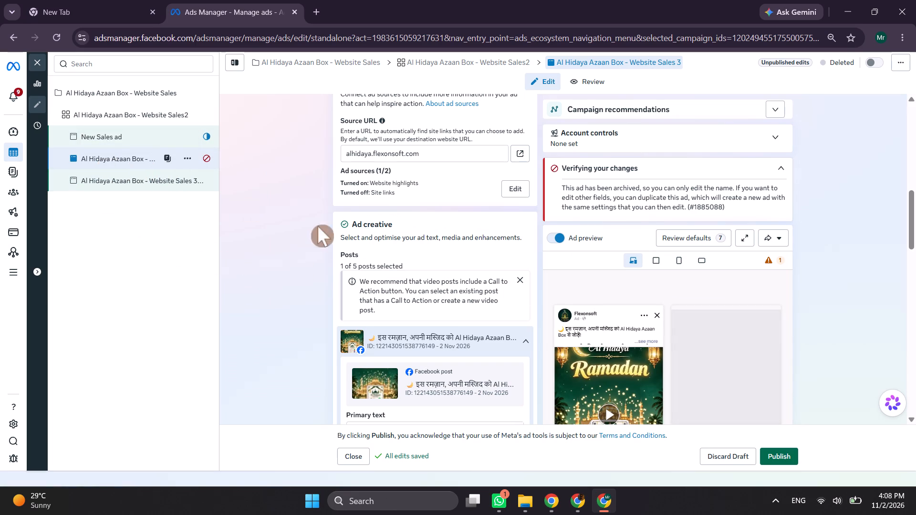
{"action": "left_click", "coordinate": [286, 297]}
{"action": "scroll", "coordinate": [372, 304], "scroll_direction": "down", "scroll_amount": 3}
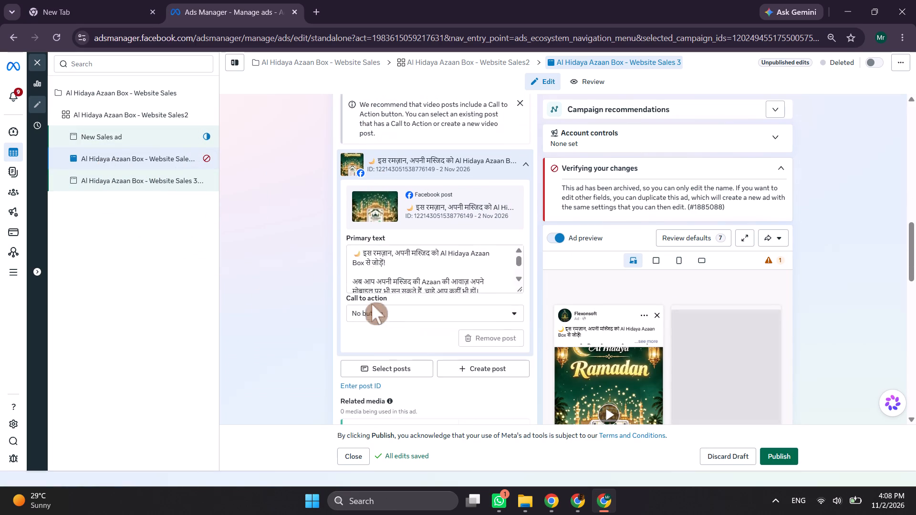
Switch to the Chrome Remote Desktop window to check its ads list, and return to the ad editor.
{"action": "left_click", "coordinate": [555, 513]}
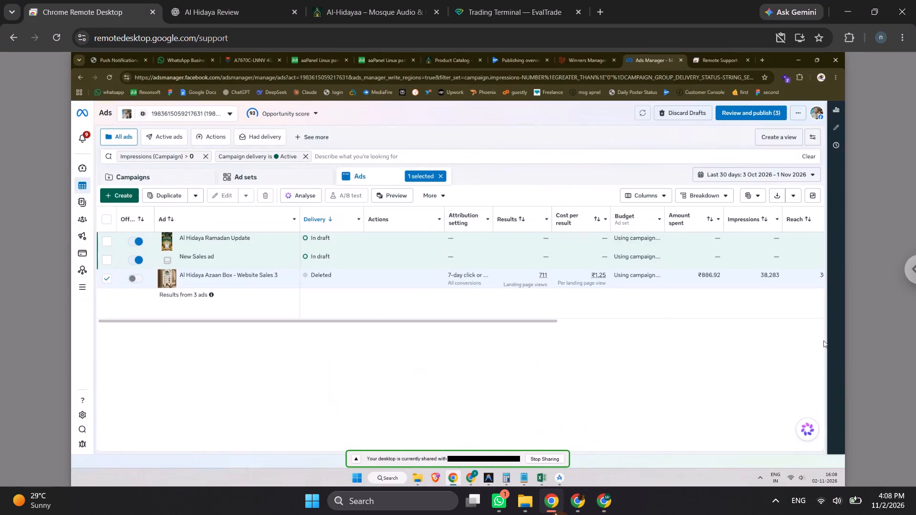
{"action": "left_click", "coordinate": [616, 503]}
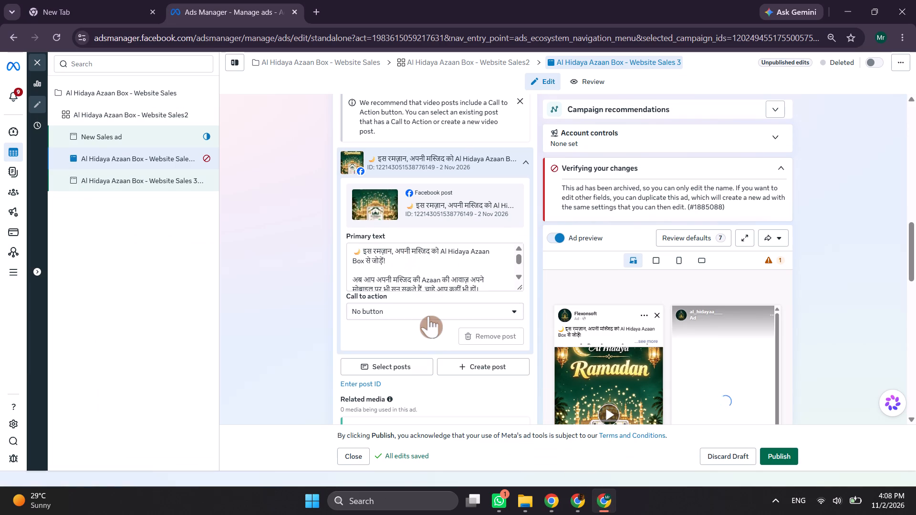
View the call-to-action options for the Ramadan post in the original Website Sales 3 ad.
{"action": "left_click", "coordinate": [428, 316]}
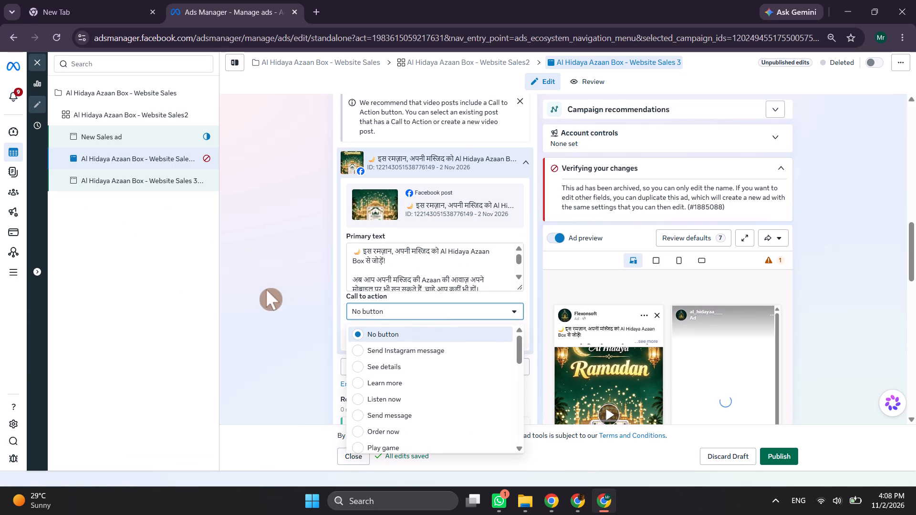
{"action": "left_click", "coordinate": [266, 289]}
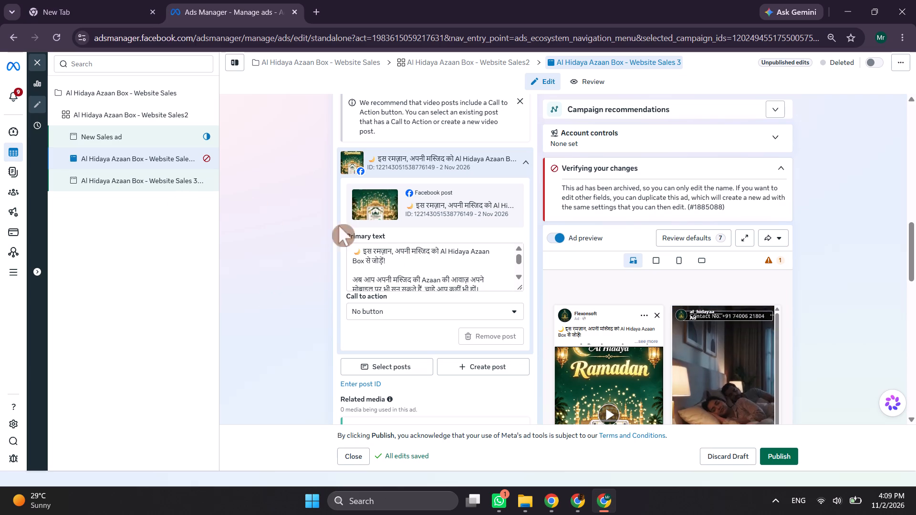
Open the post selection for the original Website Sales 3 ad and deselect the Ramadan Facebook post.
{"action": "left_click", "coordinate": [279, 254]}
{"action": "left_click", "coordinate": [377, 361]}
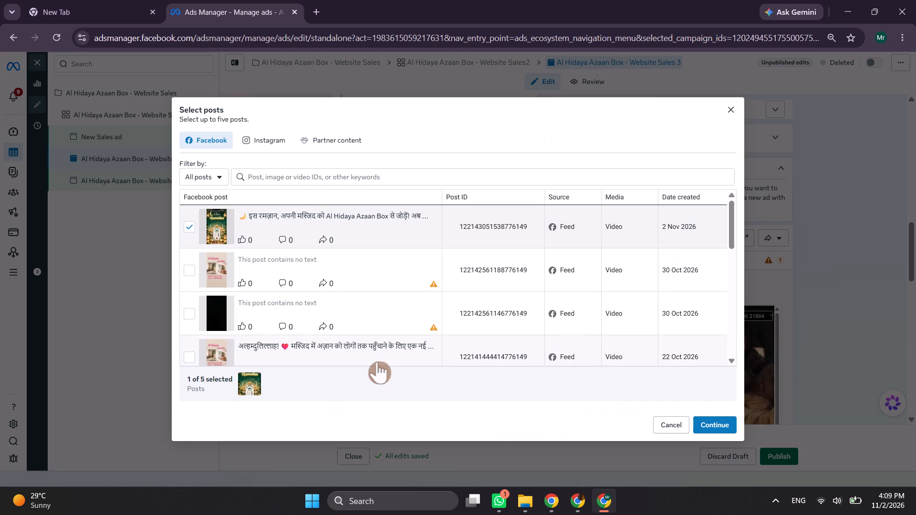
{"action": "scroll", "coordinate": [305, 313], "scroll_direction": "down", "scroll_amount": 10}
{"action": "scroll", "coordinate": [305, 313], "scroll_direction": "up", "scroll_amount": 5}
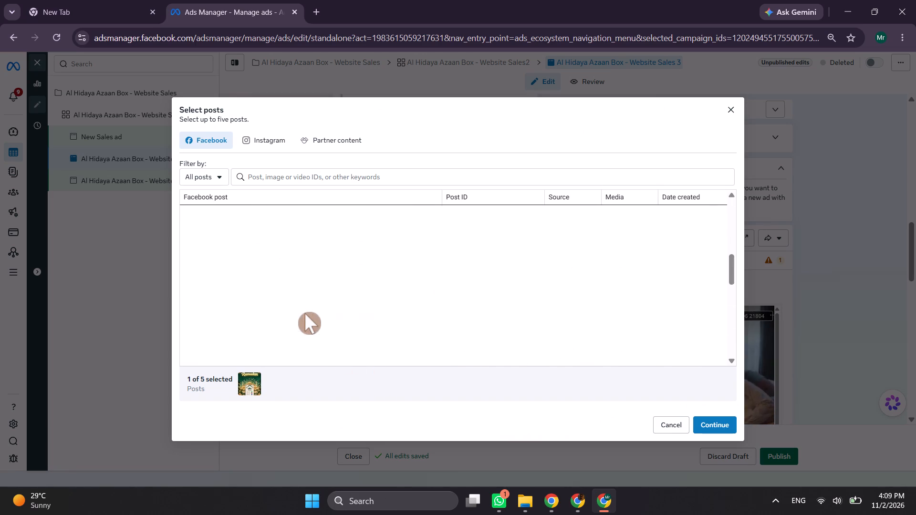
{"action": "scroll", "coordinate": [305, 313], "scroll_direction": "up", "scroll_amount": 7}
{"action": "left_click", "coordinate": [189, 227]}
Look through the full list of Facebook posts for another video post to use in the ad.
{"action": "scroll", "coordinate": [261, 247], "scroll_direction": "down", "scroll_amount": 3}
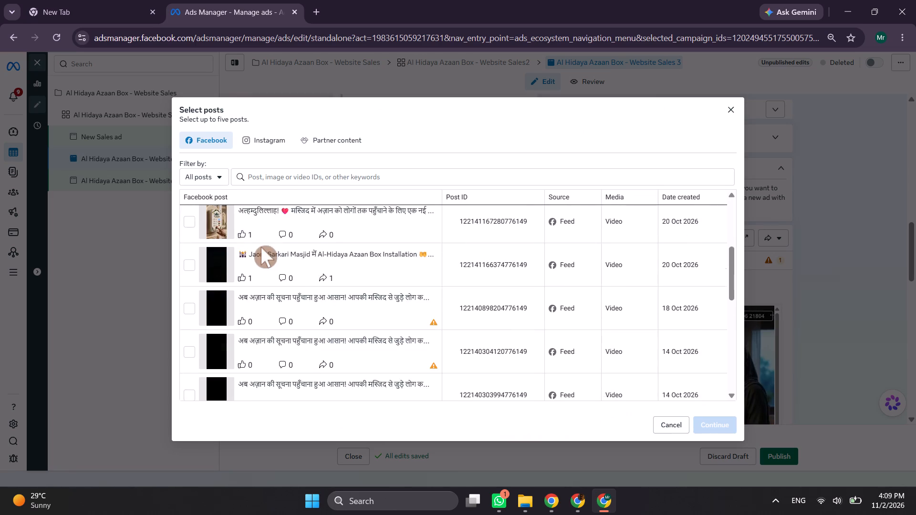
{"action": "scroll", "coordinate": [261, 247], "scroll_direction": "down", "scroll_amount": 13}
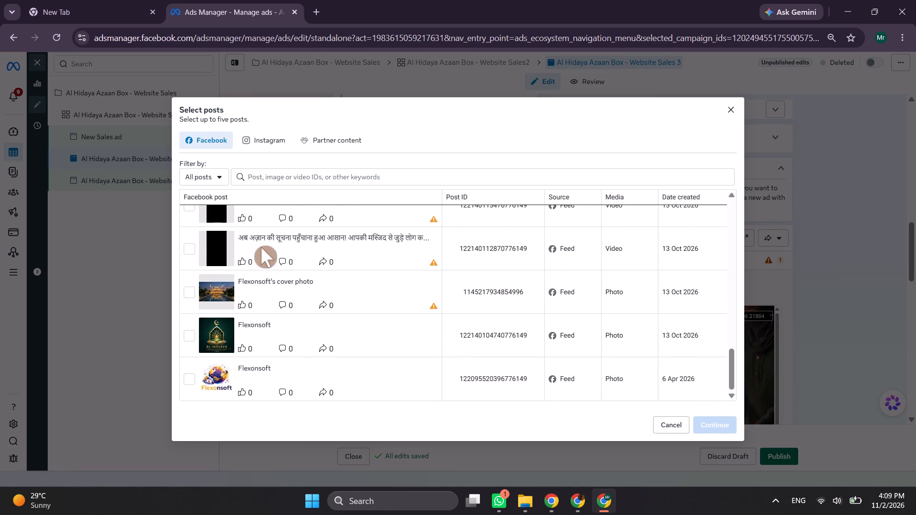
{"action": "scroll", "coordinate": [338, 385], "scroll_direction": "up", "scroll_amount": 2}
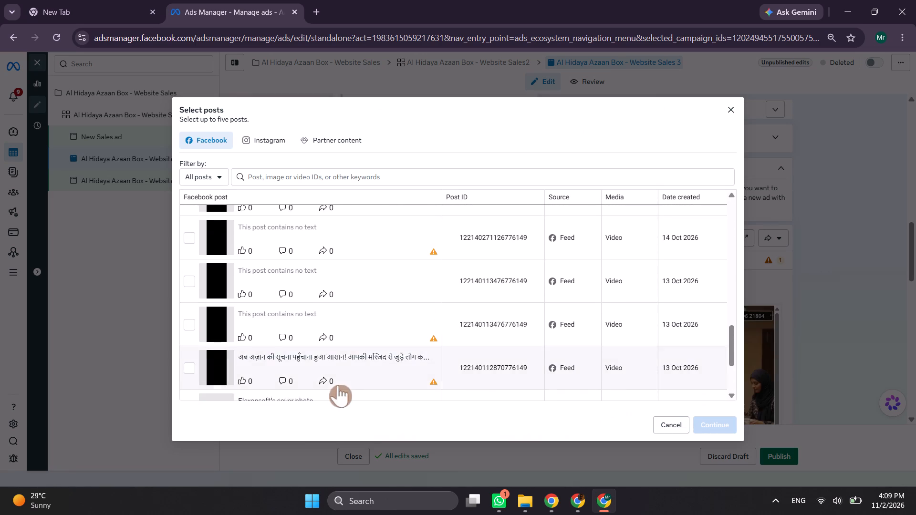
{"action": "scroll", "coordinate": [338, 385], "scroll_direction": "up", "scroll_amount": 4}
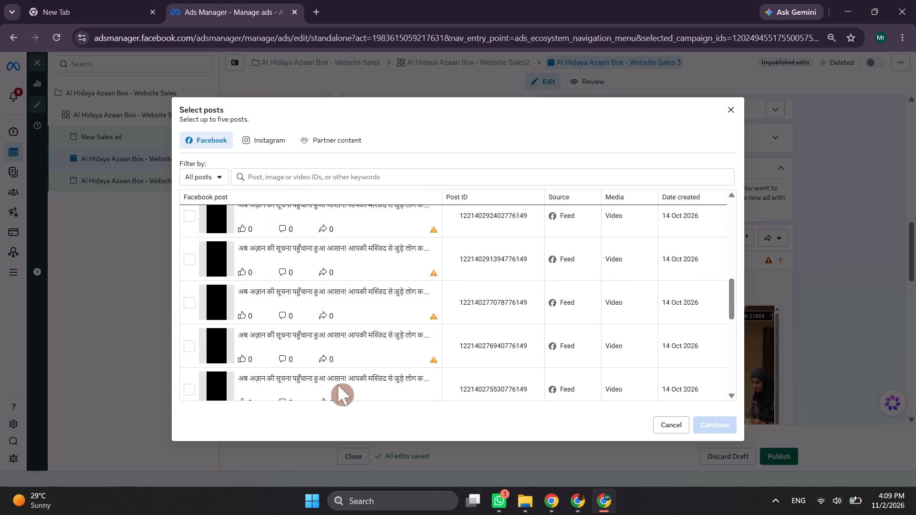
{"action": "scroll", "coordinate": [338, 385], "scroll_direction": "up", "scroll_amount": 4}
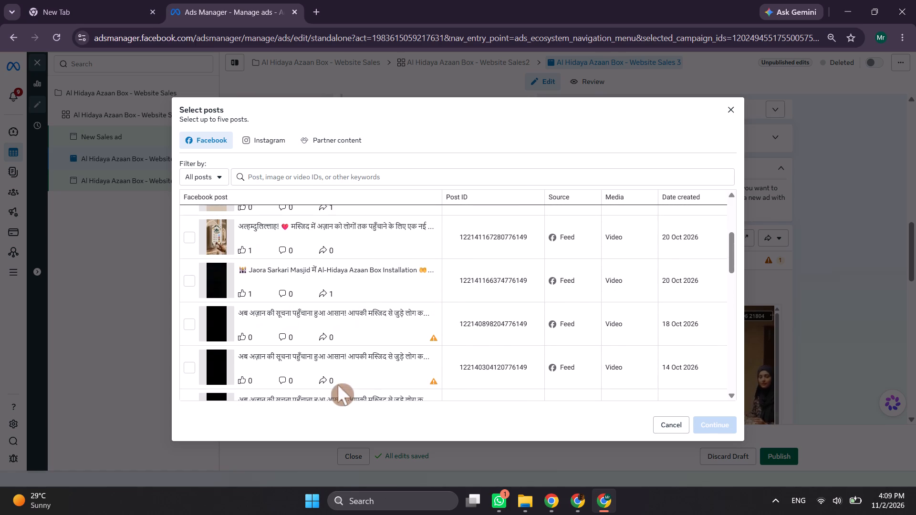
{"action": "scroll", "coordinate": [338, 383], "scroll_direction": "up", "scroll_amount": 3}
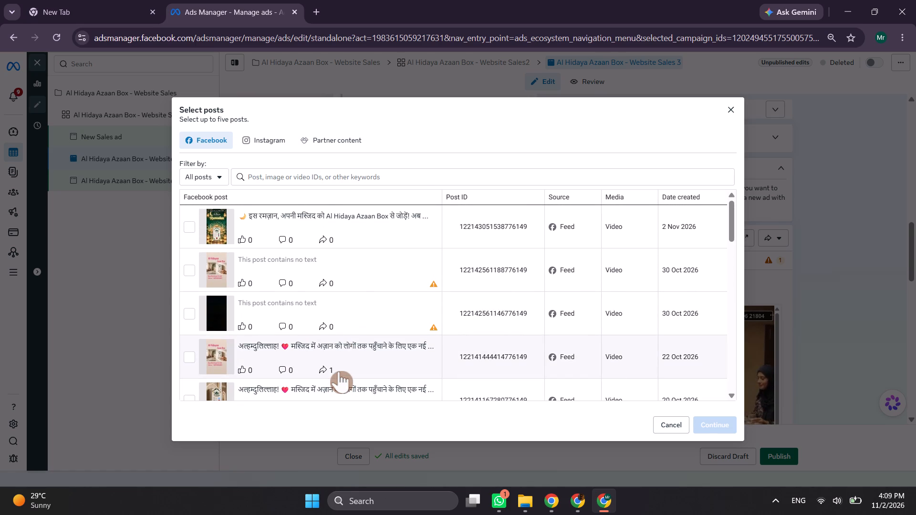
{"action": "scroll", "coordinate": [333, 346], "scroll_direction": "down", "scroll_amount": 1}
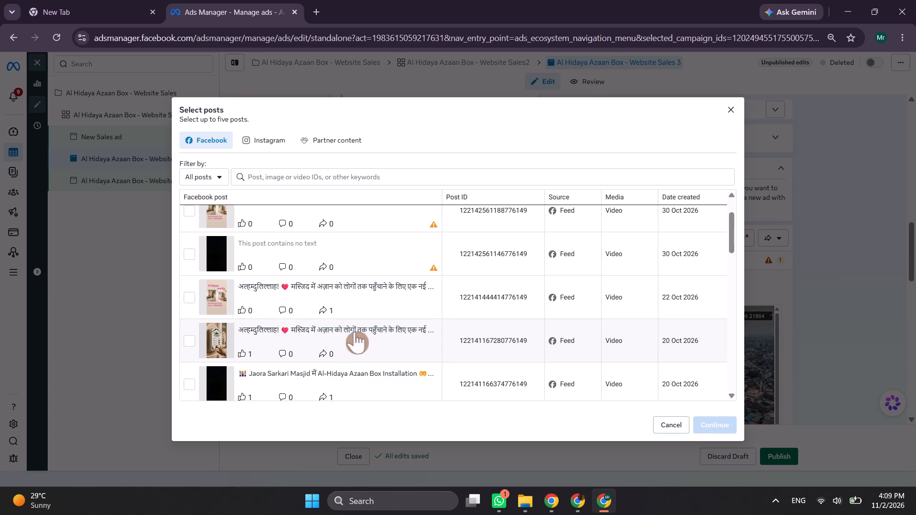
Among the Instagram posts, select the 20 Oct 2026 reel labelled High-quality creative, whose caption begins "अल्हम्दुलिल्लाह!".
{"action": "left_click", "coordinate": [266, 139]}
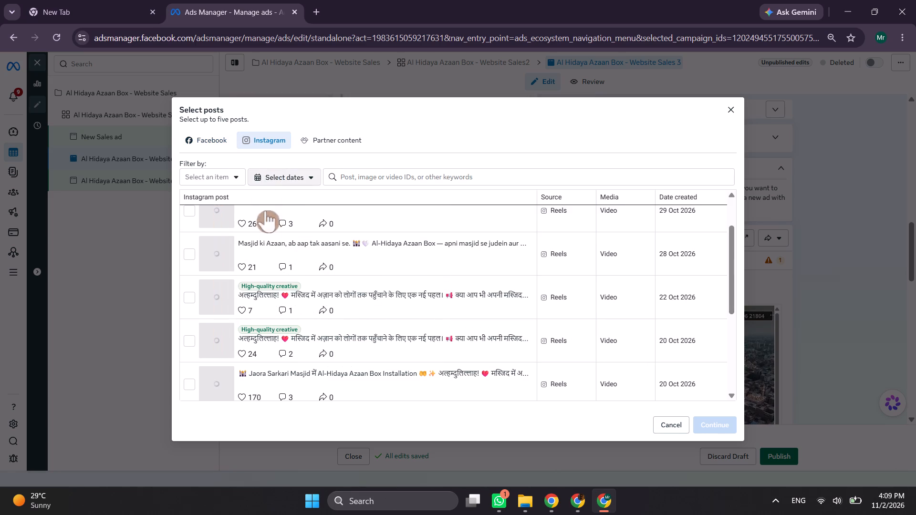
{"action": "scroll", "coordinate": [292, 301], "scroll_direction": "up", "scroll_amount": 2}
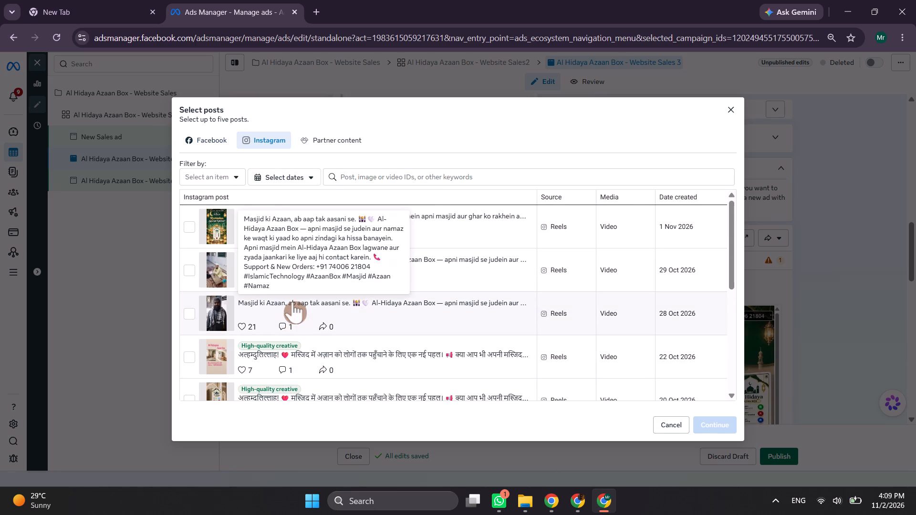
{"action": "scroll", "coordinate": [292, 301], "scroll_direction": "down", "scroll_amount": 2}
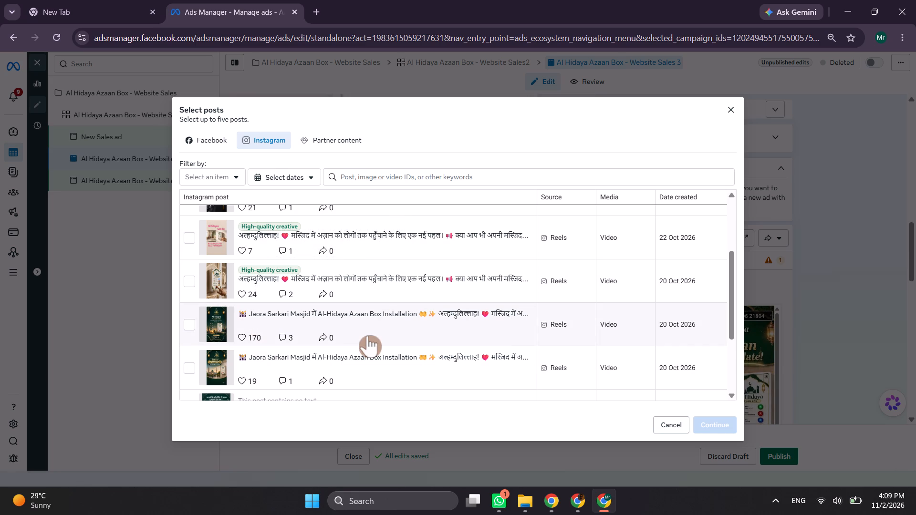
{"action": "scroll", "coordinate": [367, 335], "scroll_direction": "down", "scroll_amount": 2}
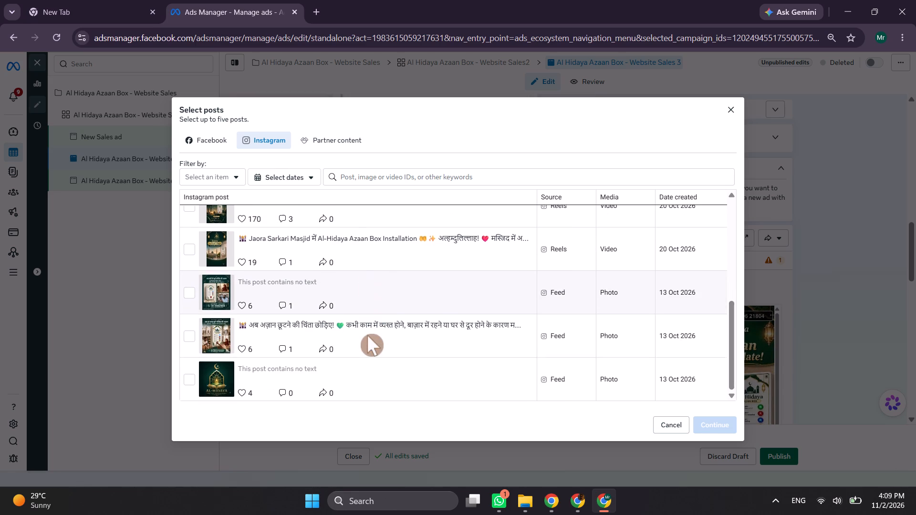
{"action": "scroll", "coordinate": [367, 335], "scroll_direction": "down", "scroll_amount": 1}
{"action": "scroll", "coordinate": [367, 335], "scroll_direction": "up", "scroll_amount": 3}
{"action": "scroll", "coordinate": [367, 335], "scroll_direction": "down", "scroll_amount": 1}
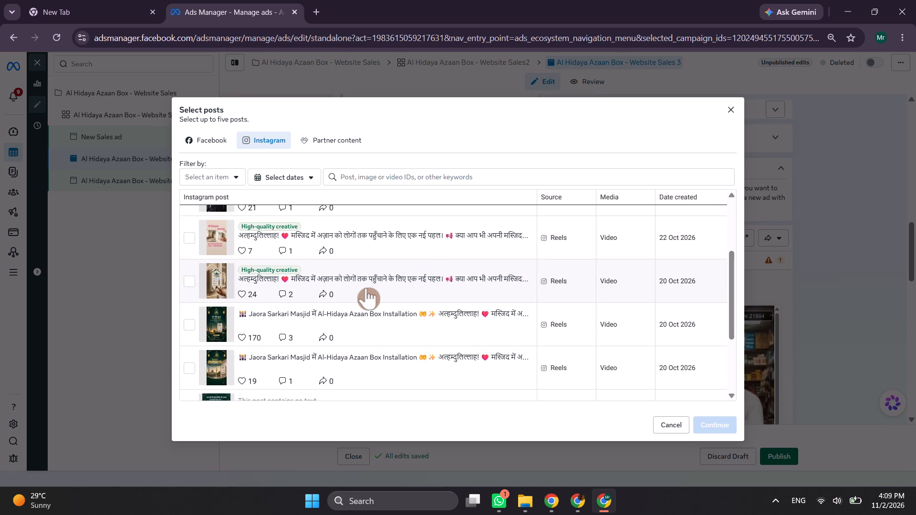
{"action": "left_click", "coordinate": [366, 288]}
Review the other Instagram posts and apply the selected 20 Oct 2026 reel as the creative of the original Website Sales 3 ad.
{"action": "scroll", "coordinate": [366, 288], "scroll_direction": "down", "scroll_amount": 1}
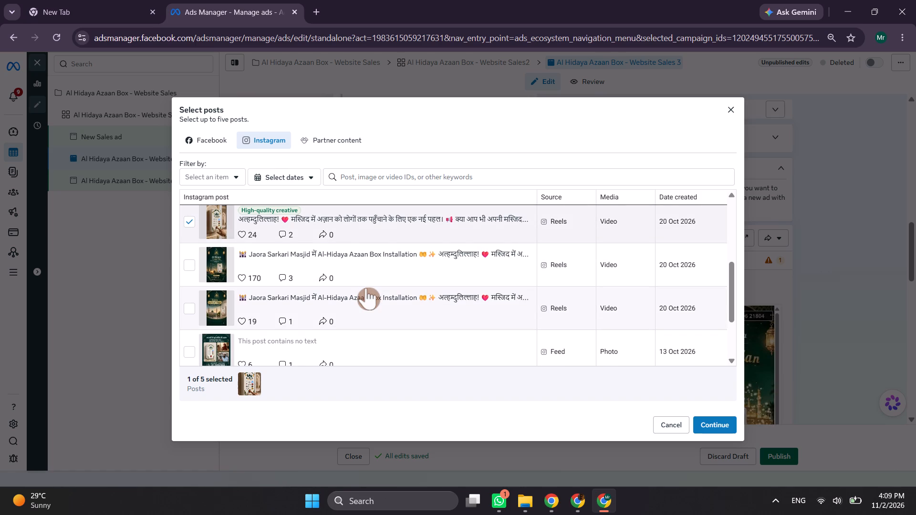
{"action": "scroll", "coordinate": [366, 288], "scroll_direction": "down", "scroll_amount": 2}
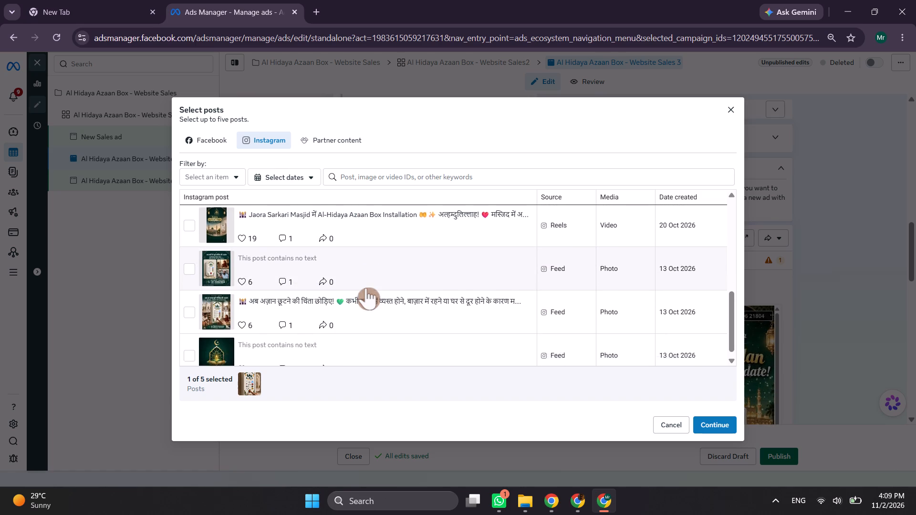
{"action": "scroll", "coordinate": [366, 288], "scroll_direction": "up", "scroll_amount": 6}
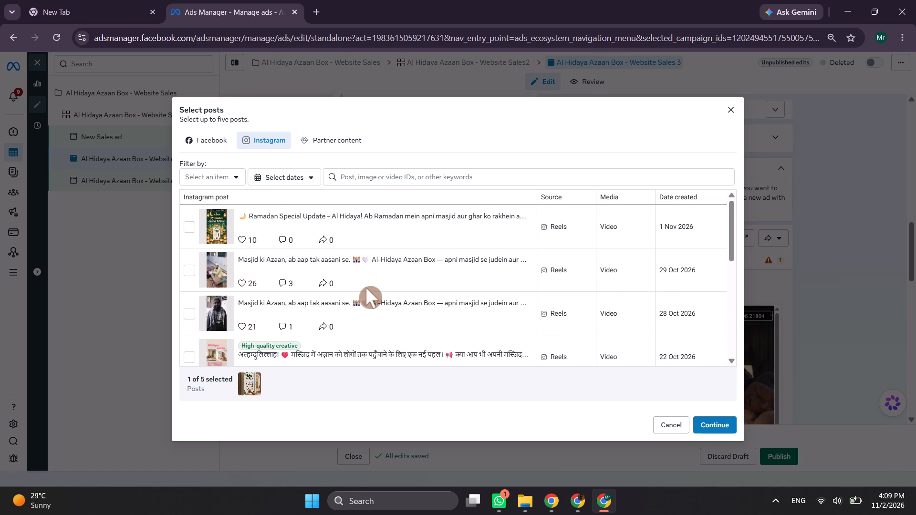
{"action": "scroll", "coordinate": [366, 288], "scroll_direction": "down", "scroll_amount": 1}
{"action": "scroll", "coordinate": [366, 288], "scroll_direction": "up", "scroll_amount": 1}
{"action": "scroll", "coordinate": [366, 288], "scroll_direction": "down", "scroll_amount": 1}
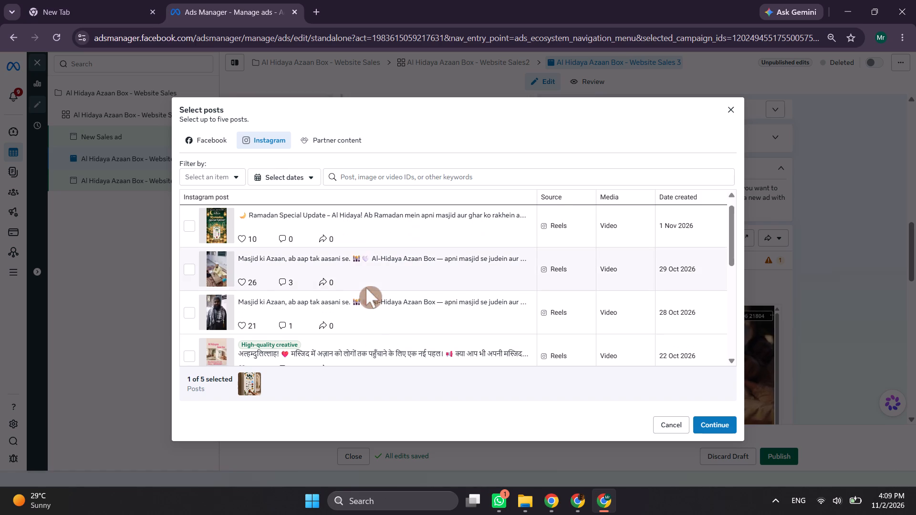
{"action": "scroll", "coordinate": [366, 288], "scroll_direction": "down", "scroll_amount": 1}
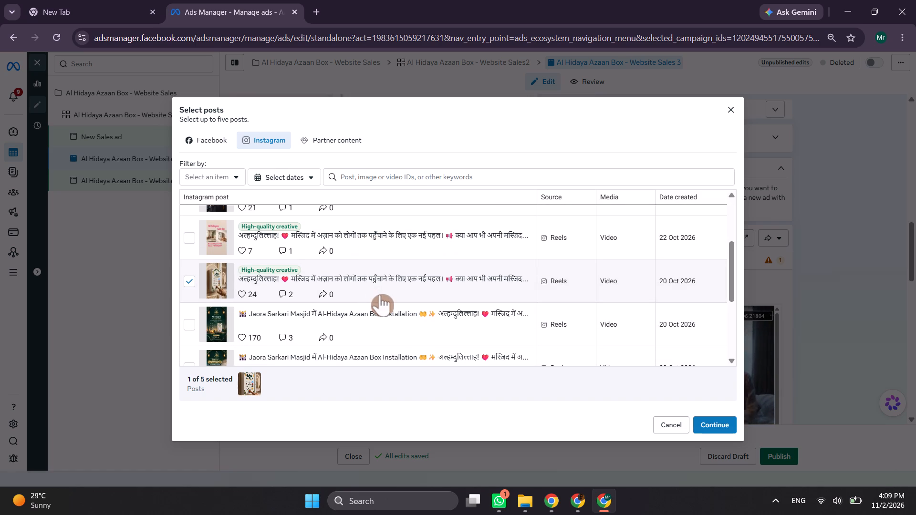
{"action": "left_click", "coordinate": [729, 427]}
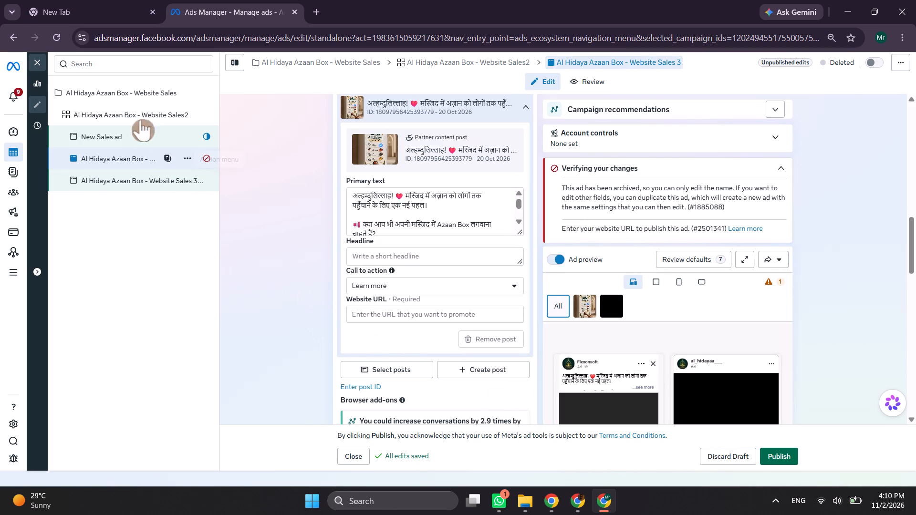
Close the ad editor of the original Website Sales 3 ad.
{"action": "left_click", "coordinate": [39, 67]}
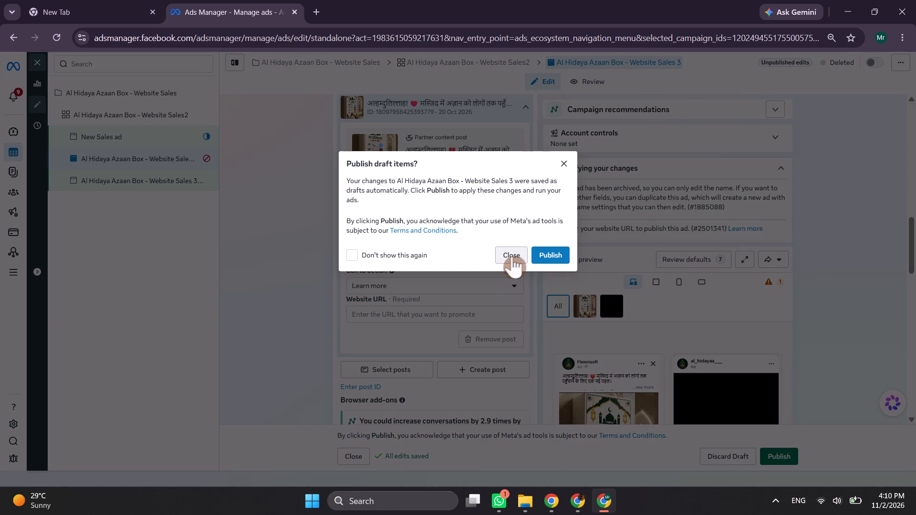
Close the ad editor without publishing the draft changes to the Website Sales 3 ad.
{"action": "left_click", "coordinate": [512, 256]}
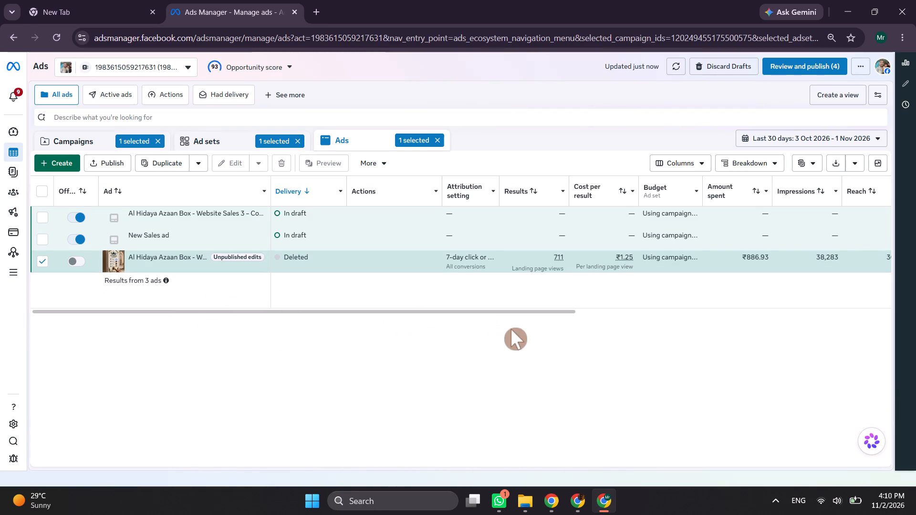
Refresh the ads table.
{"action": "left_click", "coordinate": [675, 61]}
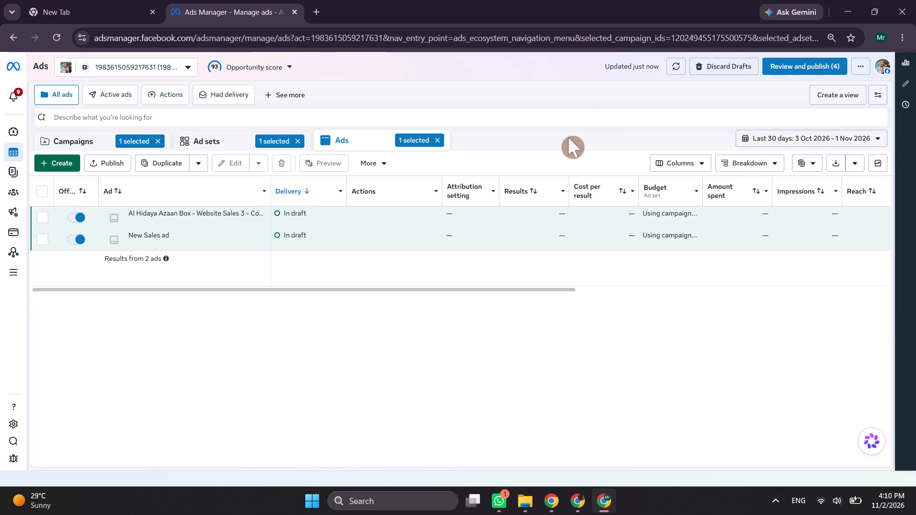
{"action": "left_click", "coordinate": [269, 313]}
Switch from the ads list to the ad sets list of the selected campaign.
{"action": "left_click", "coordinate": [194, 142]}
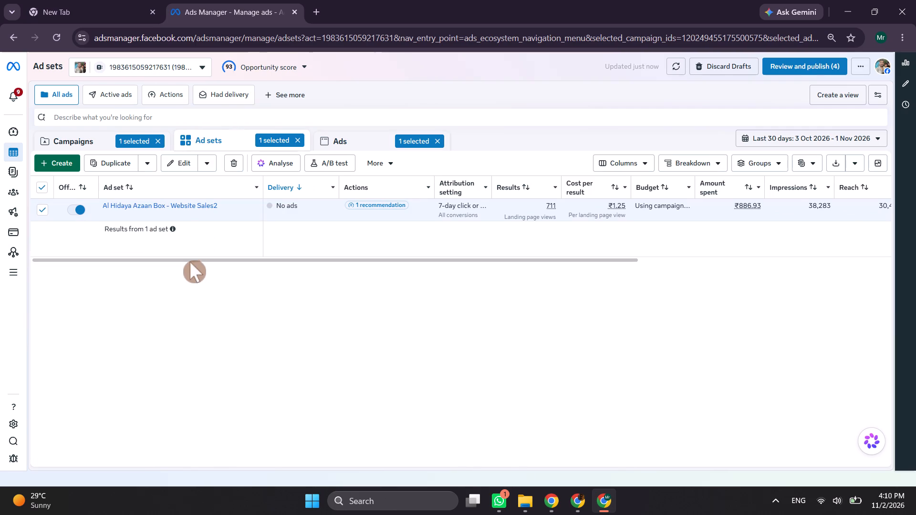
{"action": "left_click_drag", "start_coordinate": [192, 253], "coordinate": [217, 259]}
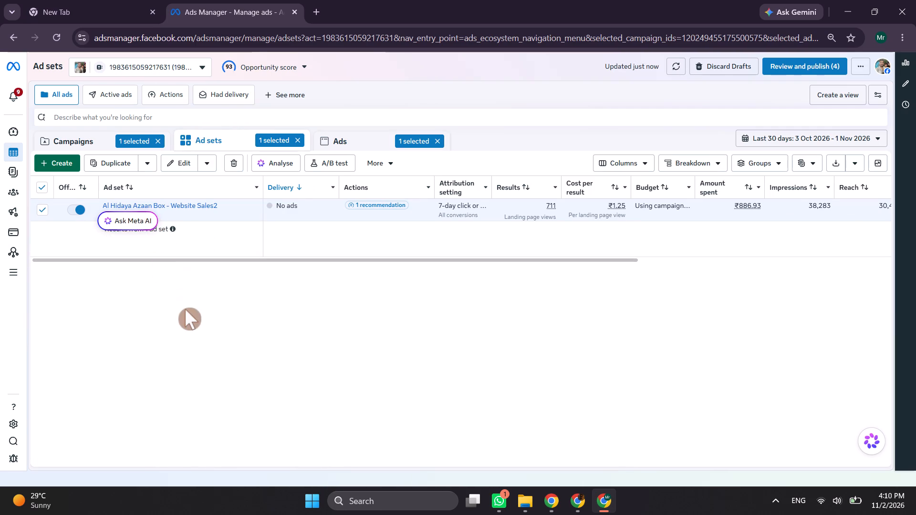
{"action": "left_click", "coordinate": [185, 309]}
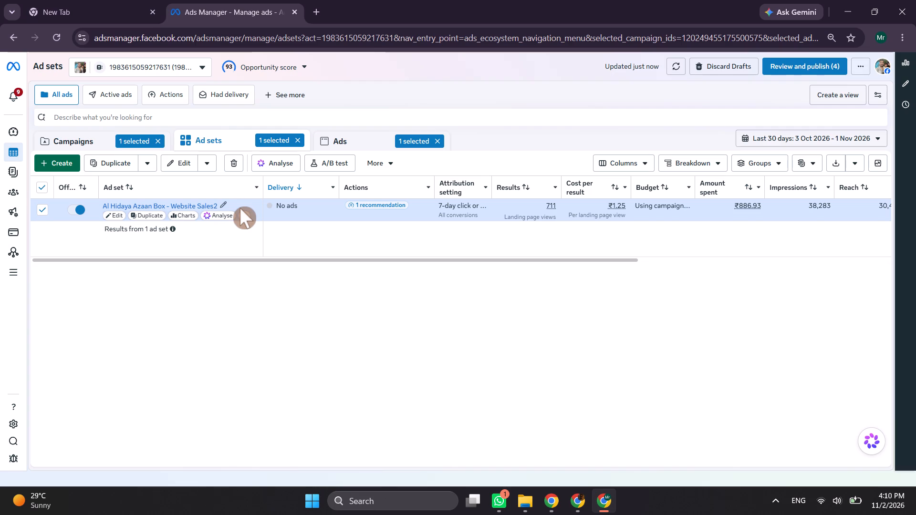
Open the Website Sales2 ad set for editing and play the Facebook feed preview video of its original Website Sales 3 ad.
{"action": "left_click", "coordinate": [119, 215]}
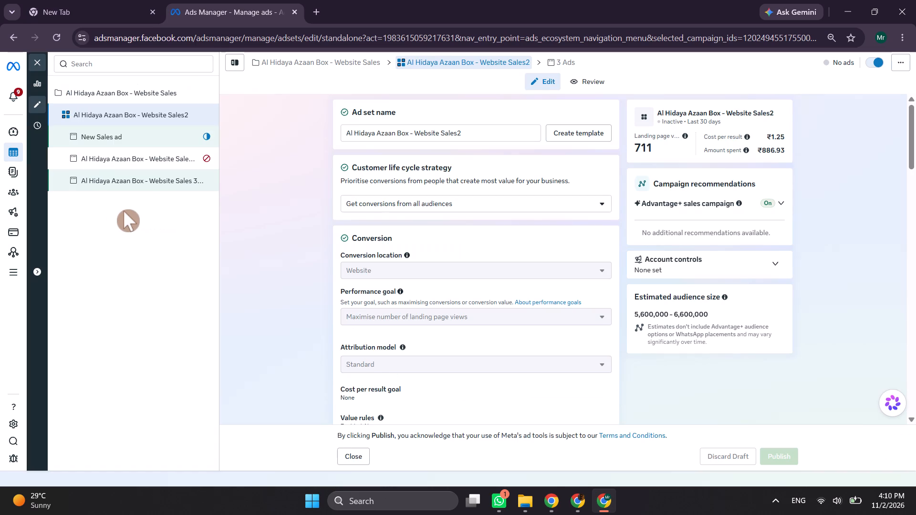
{"action": "left_click", "coordinate": [138, 157]}
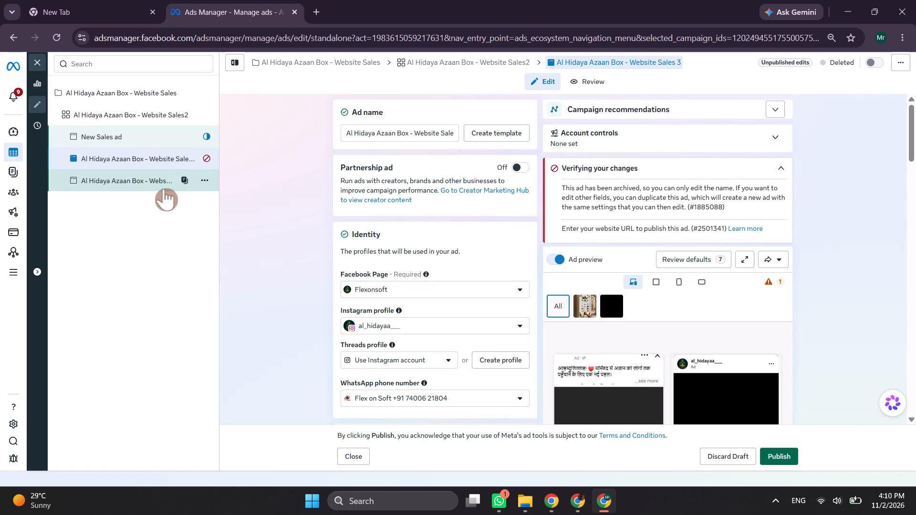
{"action": "scroll", "coordinate": [481, 210], "scroll_direction": "down", "scroll_amount": 1}
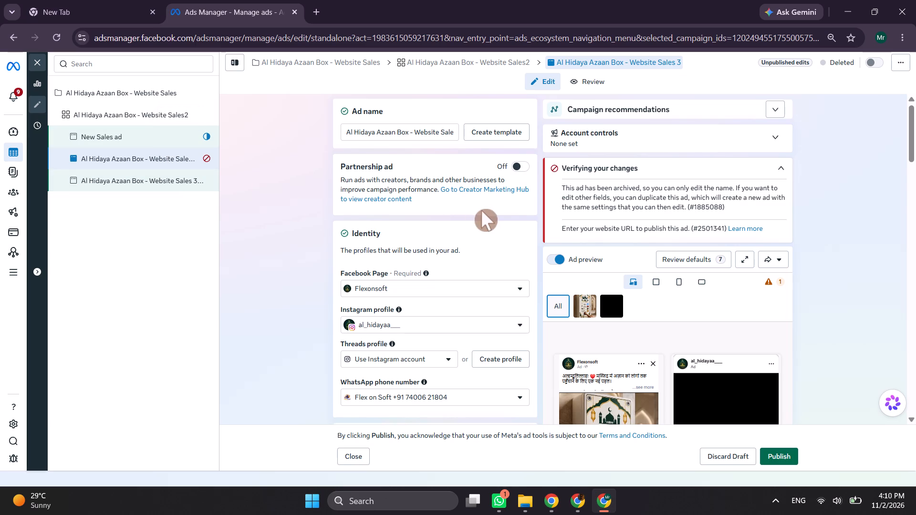
{"action": "scroll", "coordinate": [481, 210], "scroll_direction": "down", "scroll_amount": 1}
{"action": "scroll", "coordinate": [555, 243], "scroll_direction": "down", "scroll_amount": 3}
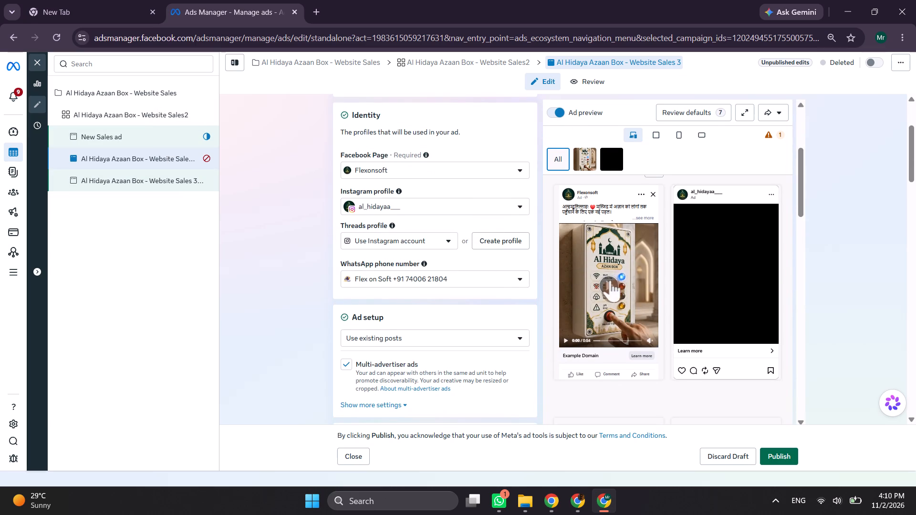
{"action": "left_click", "coordinate": [610, 280]}
{"action": "left_click", "coordinate": [610, 283]}
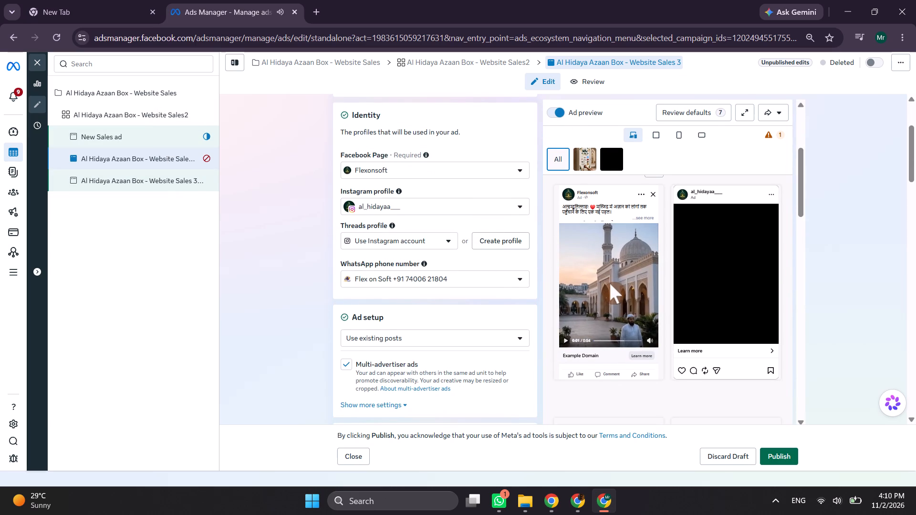
{"action": "left_click", "coordinate": [160, 243]}
Play the Facebook feed preview video of the Website Sales 3 – Copy draft ad to compare it.
{"action": "left_click", "coordinate": [137, 175]}
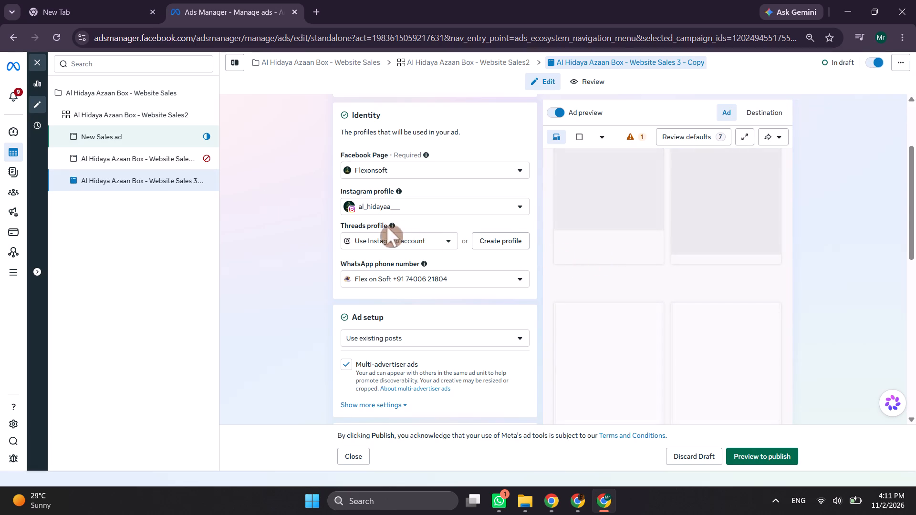
{"action": "scroll", "coordinate": [461, 239], "scroll_direction": "down", "scroll_amount": 1}
{"action": "scroll", "coordinate": [600, 258], "scroll_direction": "up", "scroll_amount": 2}
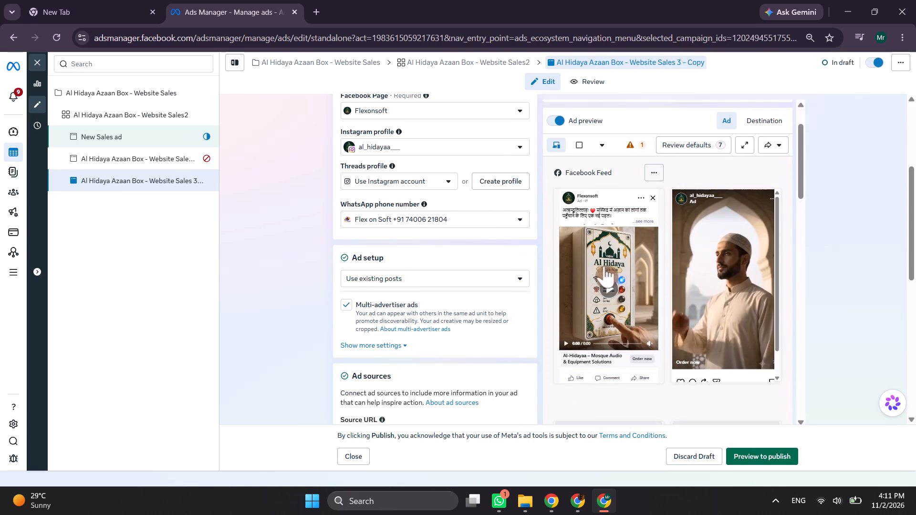
{"action": "left_click", "coordinate": [610, 288]}
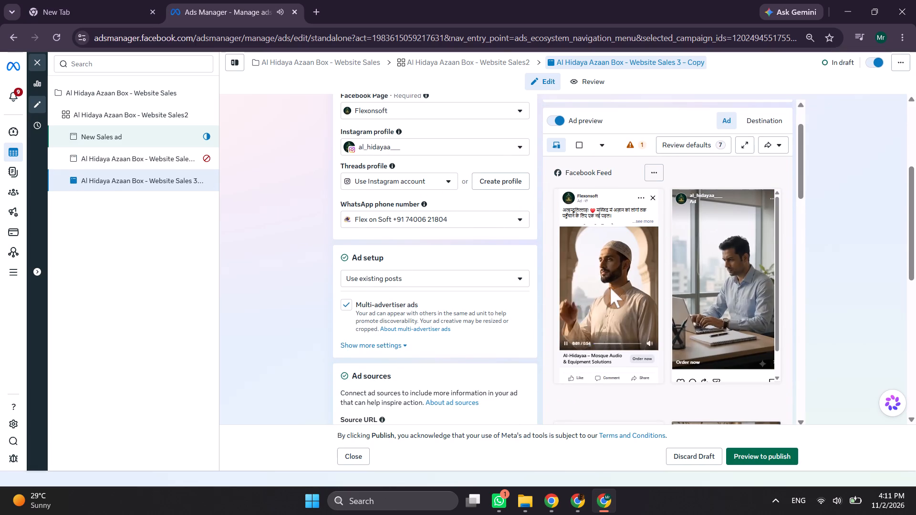
{"action": "left_click", "coordinate": [610, 288]}
Return to the original Website Sales 3 ad and examine the errors listed for its unpublished edits.
{"action": "left_click", "coordinate": [207, 158]}
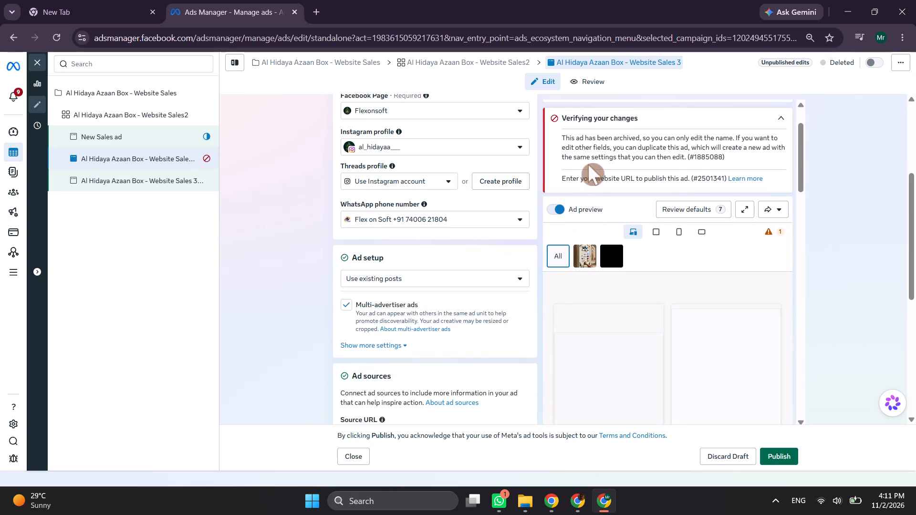
{"action": "scroll", "coordinate": [595, 188], "scroll_direction": "up", "scroll_amount": 1}
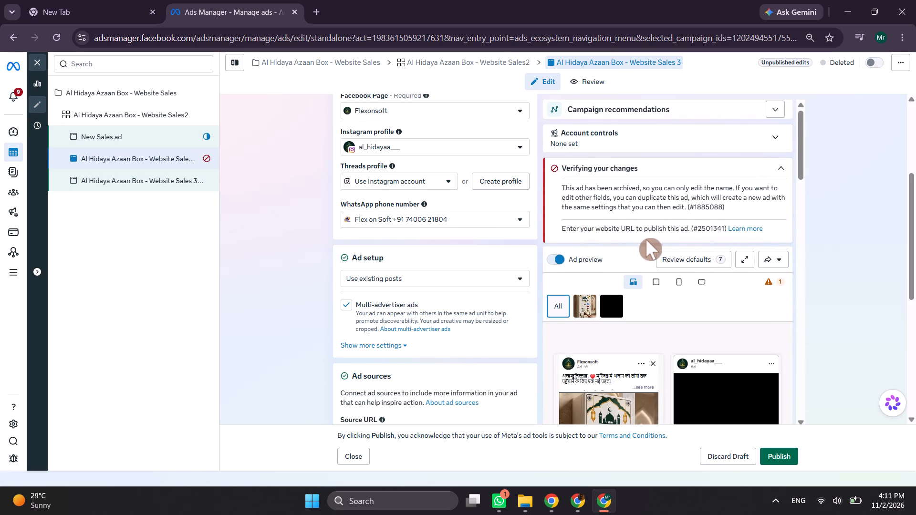
Copy the source URL alhidaya.flexonsoft.com from the ad sources of the original Website Sales 3 ad.
{"action": "scroll", "coordinate": [448, 250], "scroll_direction": "up", "scroll_amount": 1}
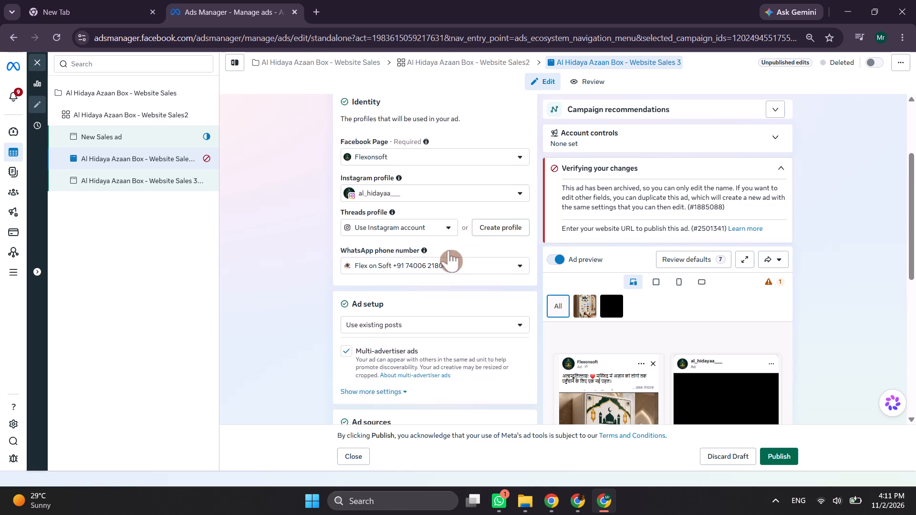
{"action": "scroll", "coordinate": [448, 250], "scroll_direction": "up", "scroll_amount": 4}
{"action": "scroll", "coordinate": [450, 247], "scroll_direction": "down", "scroll_amount": 5}
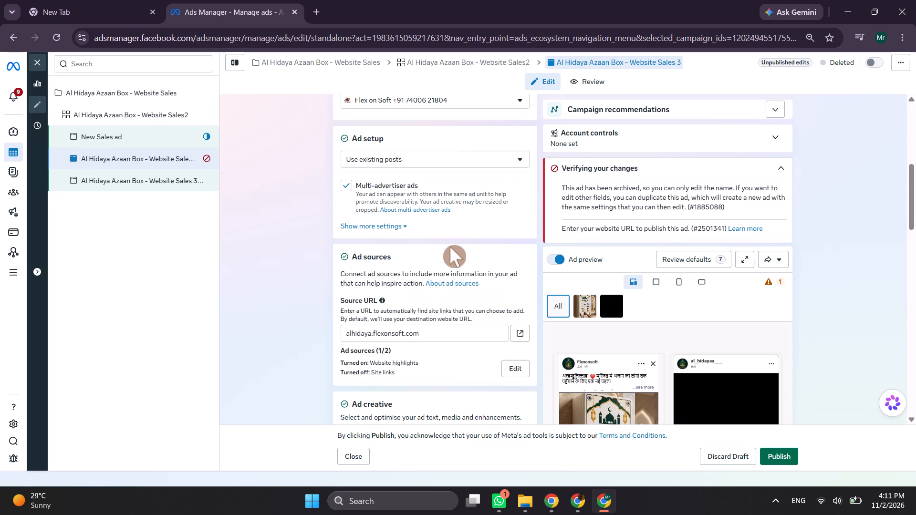
{"action": "scroll", "coordinate": [450, 247], "scroll_direction": "down", "scroll_amount": 1}
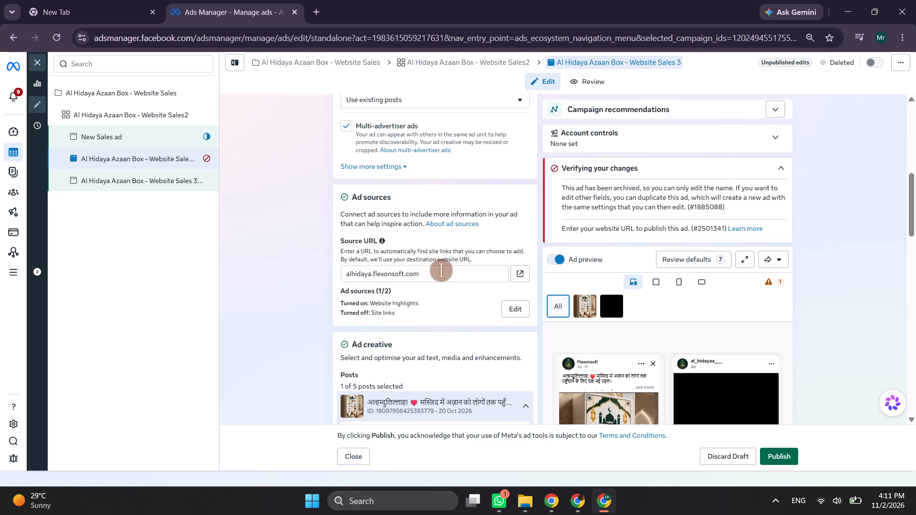
{"action": "left_click", "coordinate": [441, 270]}
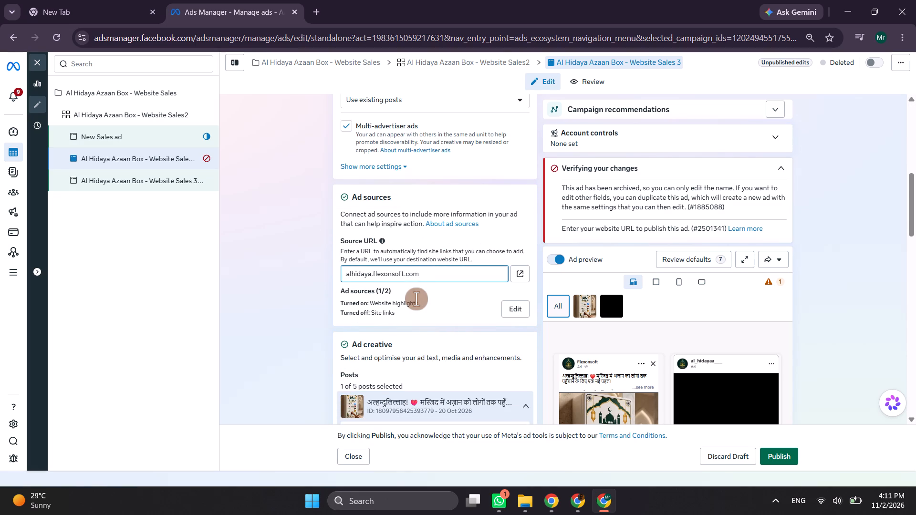
{"action": "key", "text": "Return"}
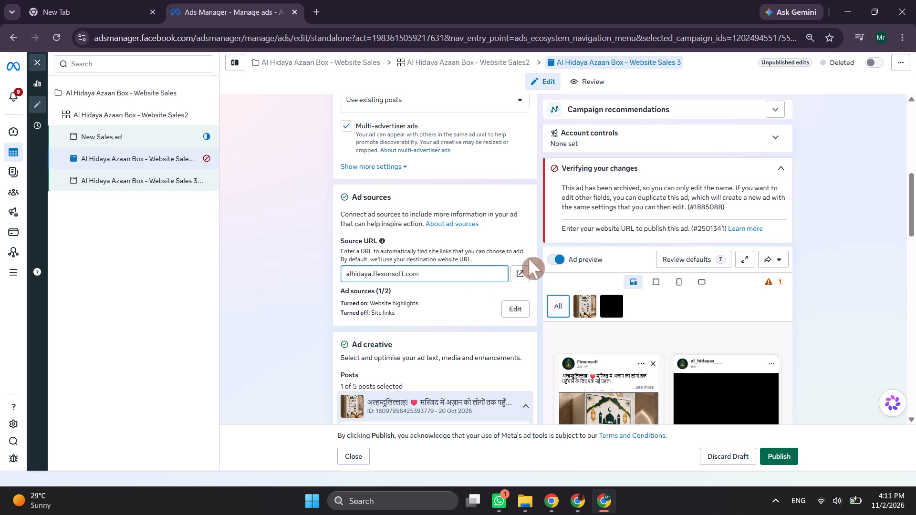
{"action": "triple_click", "coordinate": [412, 275]}
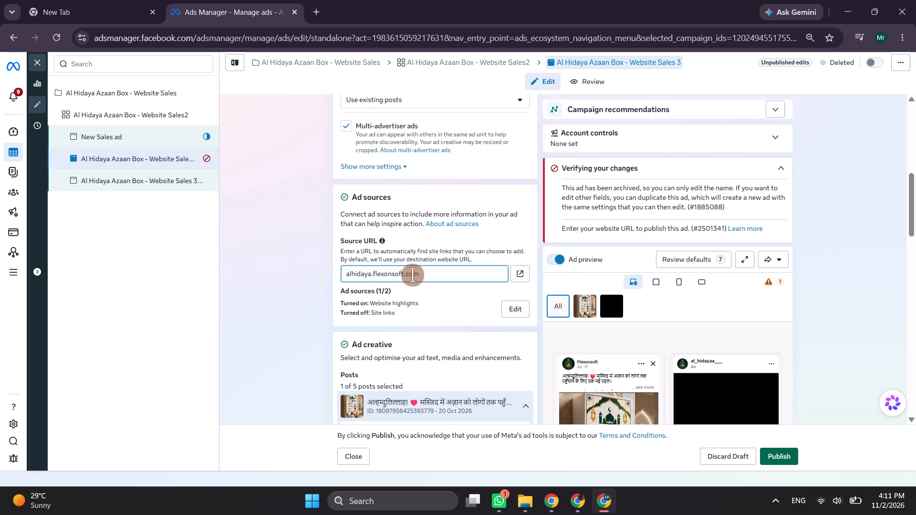
{"action": "right_click", "coordinate": [412, 275]}
{"action": "left_click", "coordinate": [442, 244]}
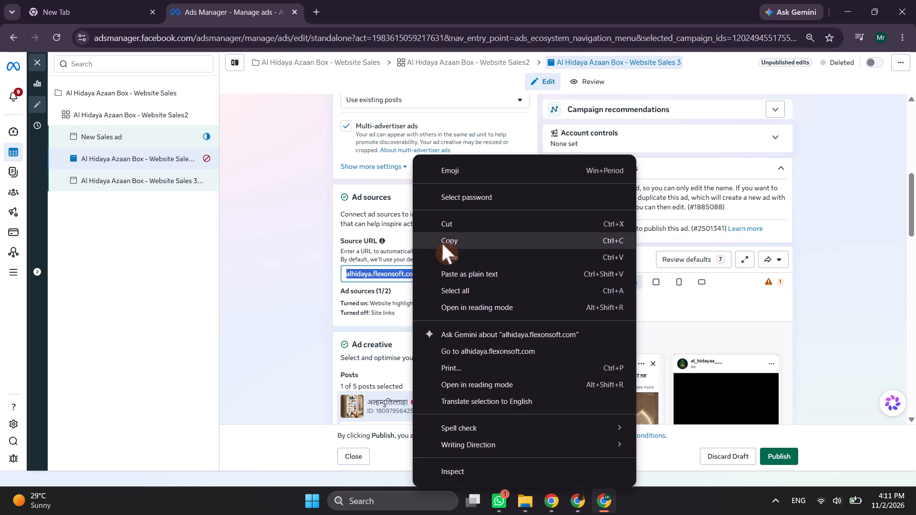
{"action": "left_click", "coordinate": [429, 291]}
Replace the ad's source URL with the copied address alhidaya.flexonsoft.com.
{"action": "scroll", "coordinate": [429, 291], "scroll_direction": "up", "scroll_amount": 12}
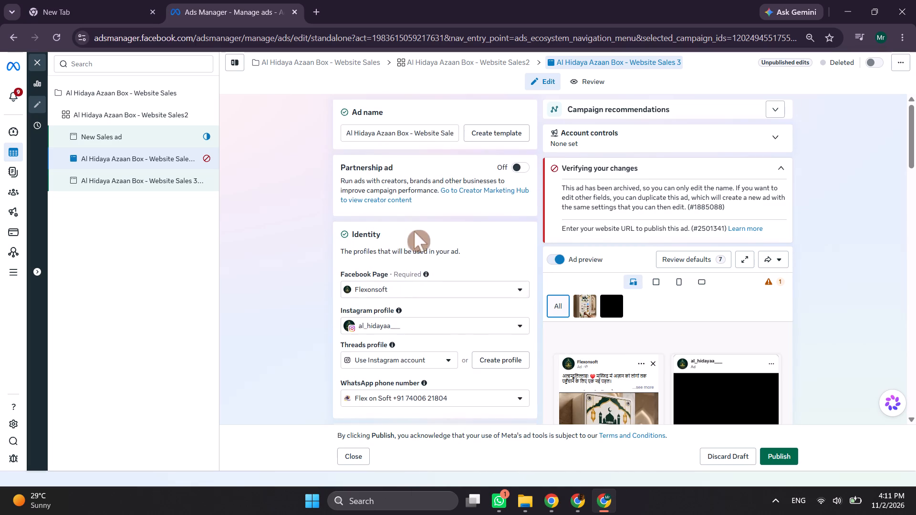
{"action": "scroll", "coordinate": [413, 230], "scroll_direction": "down", "scroll_amount": 6}
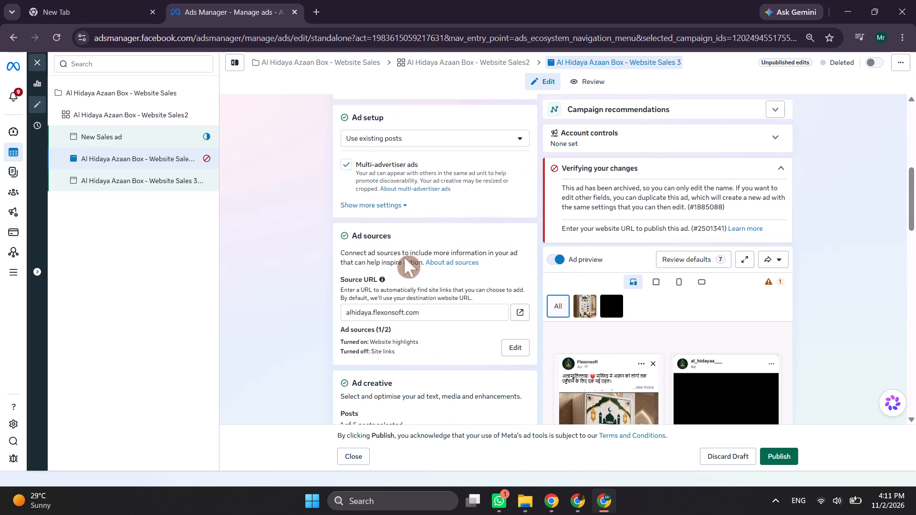
{"action": "scroll", "coordinate": [404, 257], "scroll_direction": "down", "scroll_amount": 1}
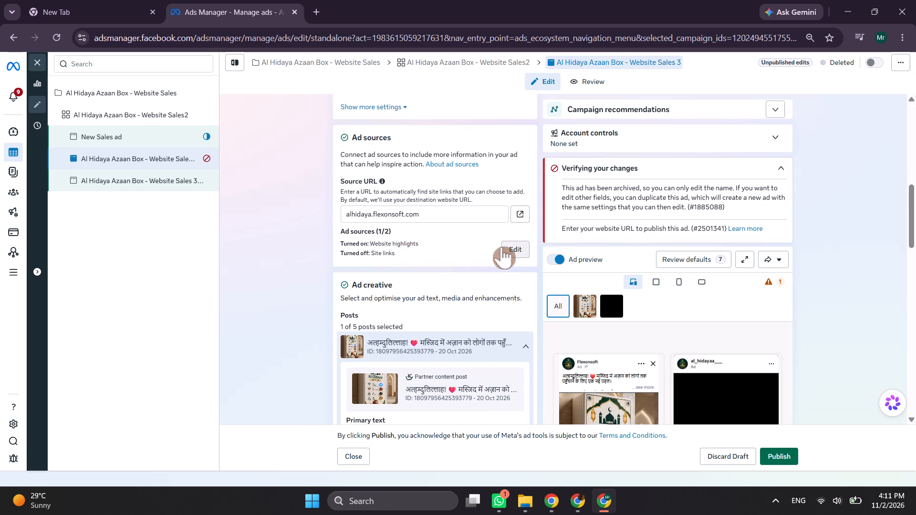
{"action": "triple_click", "coordinate": [454, 210]}
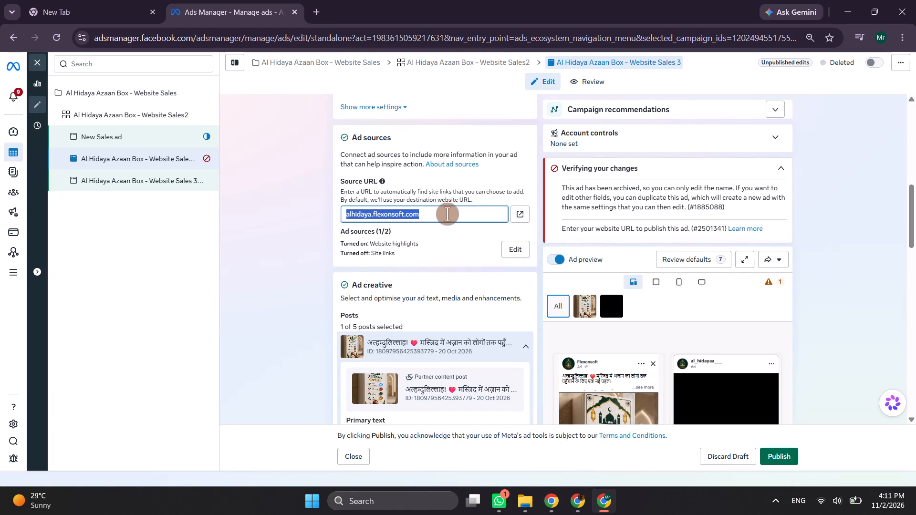
{"action": "right_click", "coordinate": [439, 214]}
{"action": "left_click", "coordinate": [467, 258]}
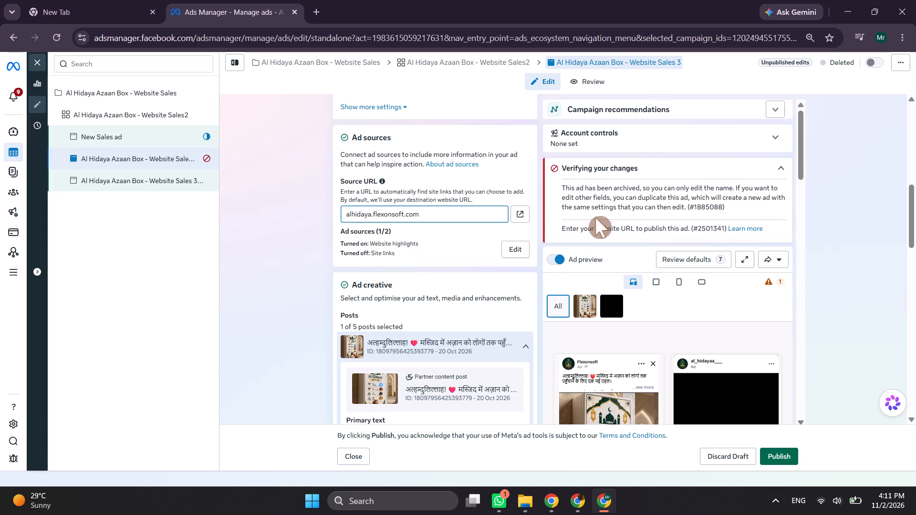
Rename the original ad as Al Hidaya Azaan Box - Website Sales 2.
{"action": "scroll", "coordinate": [399, 170], "scroll_direction": "up", "scroll_amount": 7}
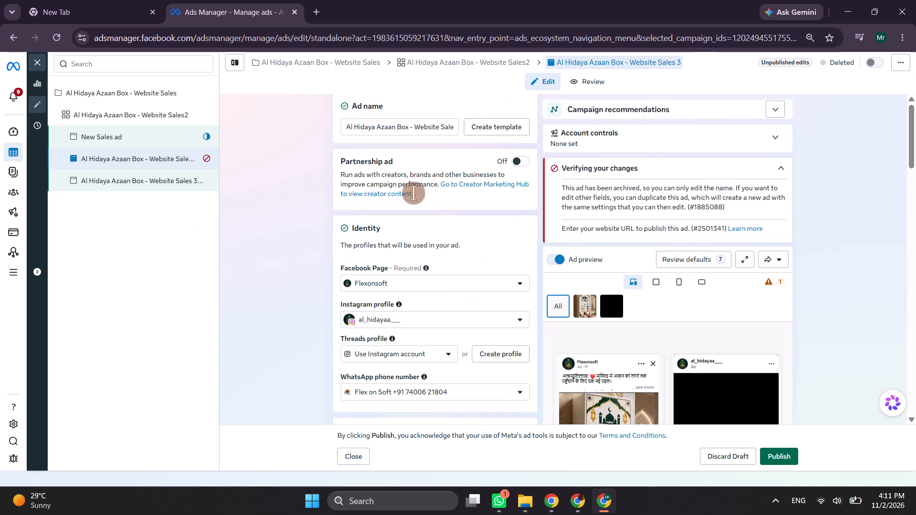
{"action": "scroll", "coordinate": [425, 190], "scroll_direction": "up", "scroll_amount": 4}
{"action": "left_click_drag", "start_coordinate": [447, 134], "coordinate": [456, 134]}
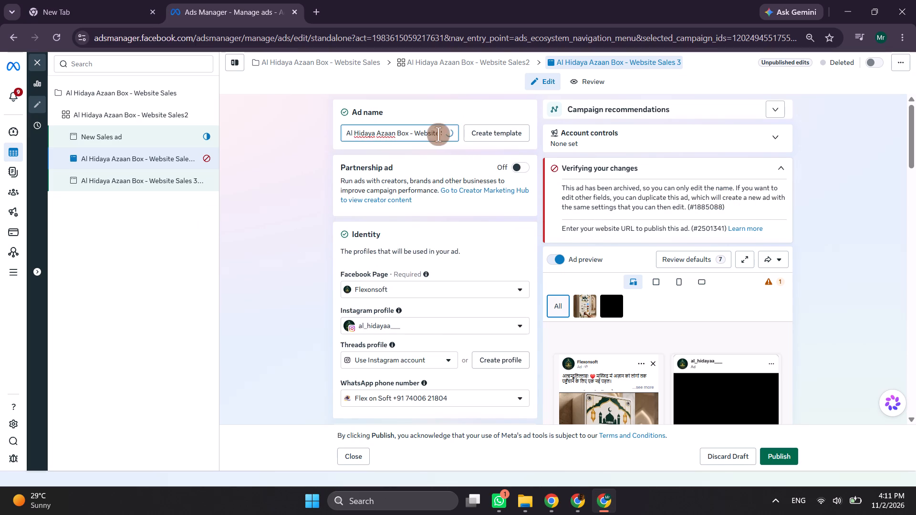
{"action": "left_click", "coordinate": [430, 136]}
{"action": "left_click", "coordinate": [445, 131]}
{"action": "left_click_drag", "start_coordinate": [438, 133], "coordinate": [414, 134]}
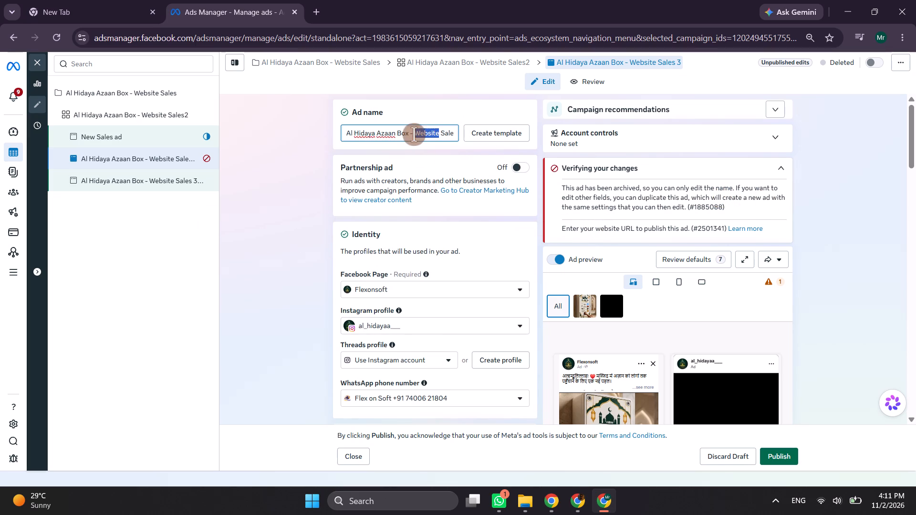
{"action": "left_click", "coordinate": [430, 152]}
{"action": "left_click_drag", "start_coordinate": [441, 133], "coordinate": [461, 134]}
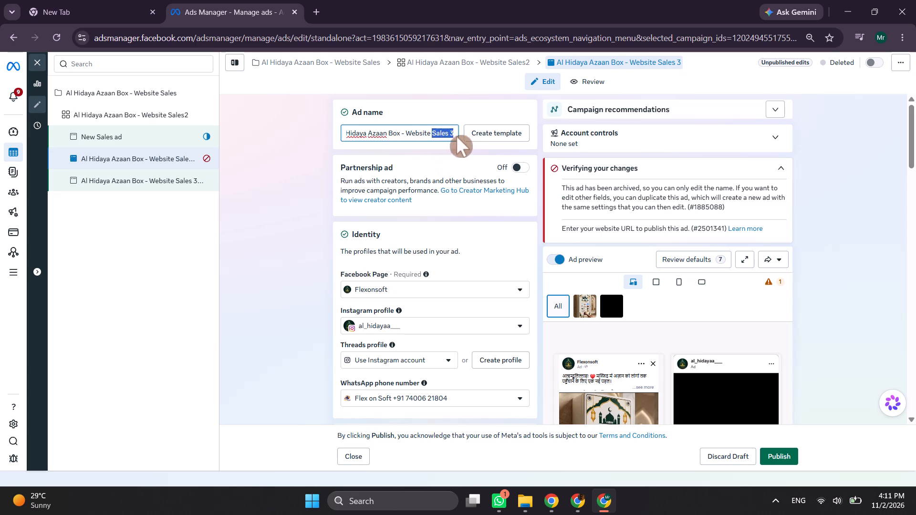
{"action": "left_click", "coordinate": [452, 133]}
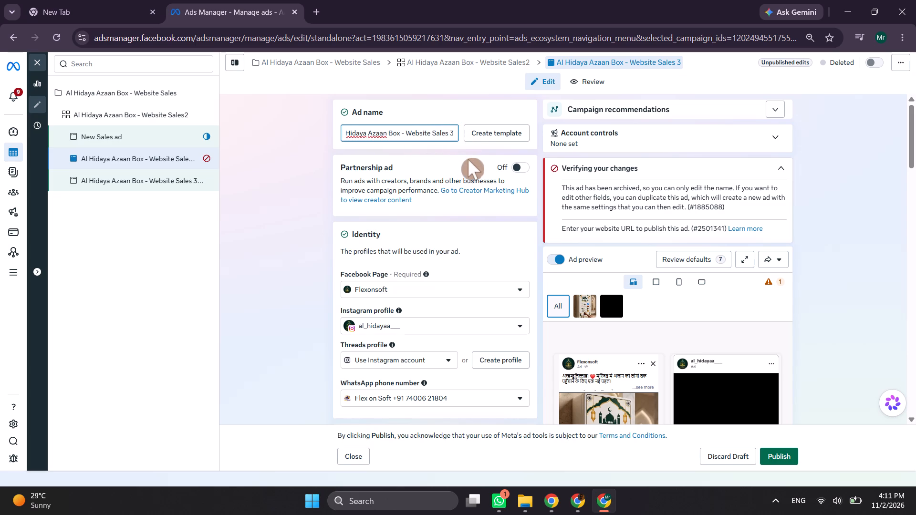
{"action": "left_click", "coordinate": [452, 134]}
{"action": "left_click", "coordinate": [445, 131]}
{"action": "left_click", "coordinate": [450, 132]}
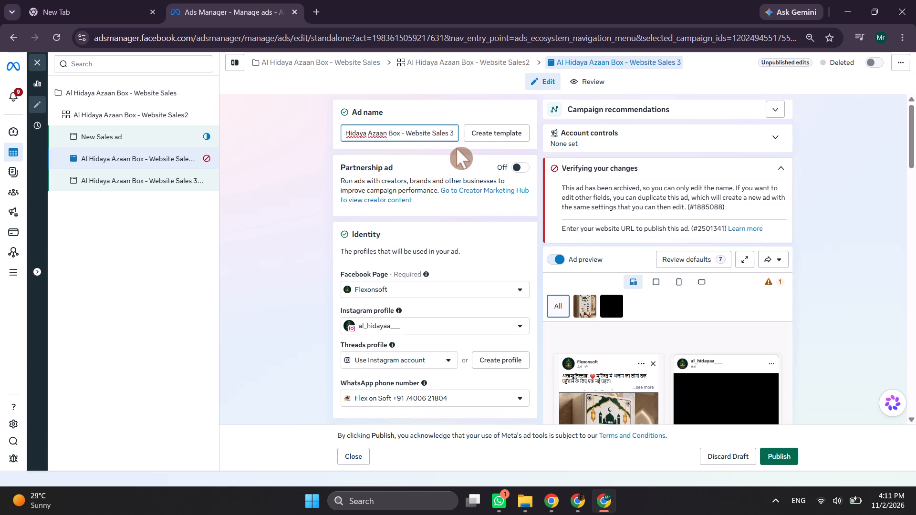
{"action": "key", "text": "Right"}
{"action": "key", "text": "BackSpace"}
{"action": "key", "text": "2"}
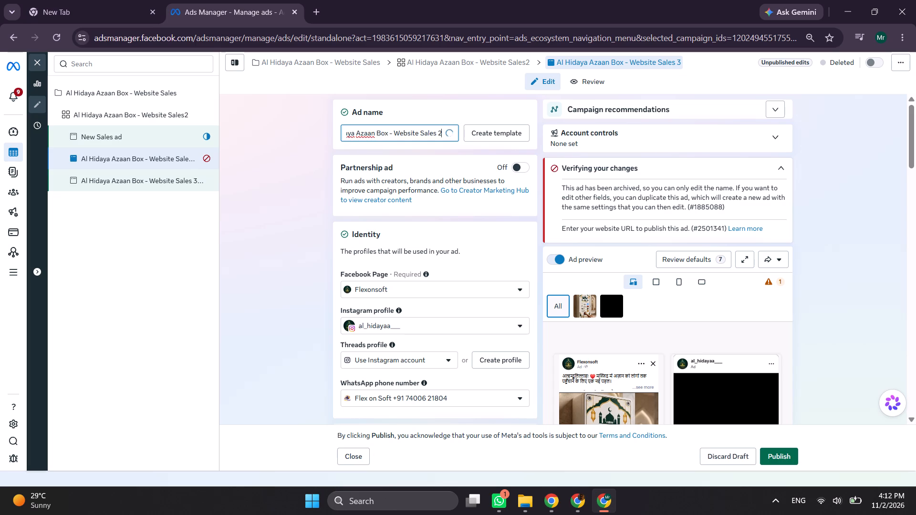
{"action": "key", "text": "Return"}
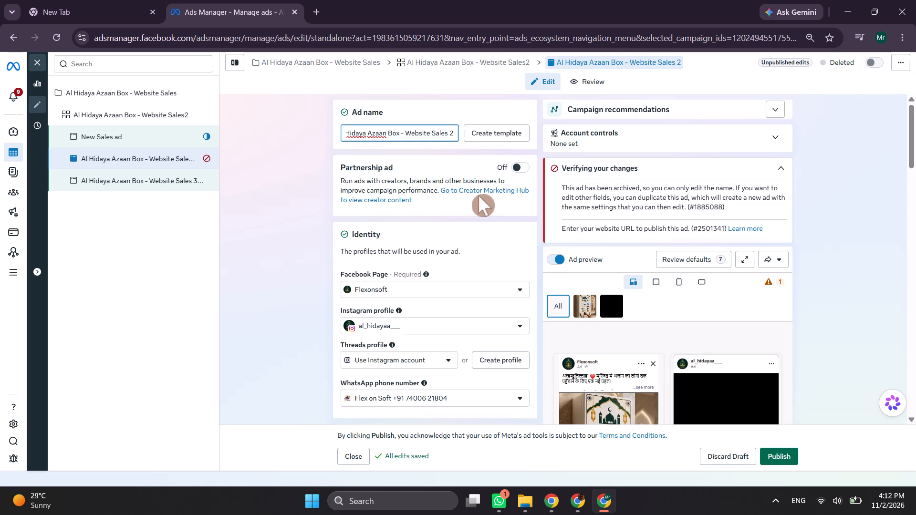
Examine the Website Sales 2 ad's settings, from the identity section down to the post's call to action and website URL.
{"action": "scroll", "coordinate": [479, 196], "scroll_direction": "up", "scroll_amount": 1}
{"action": "scroll", "coordinate": [451, 234], "scroll_direction": "down", "scroll_amount": 1}
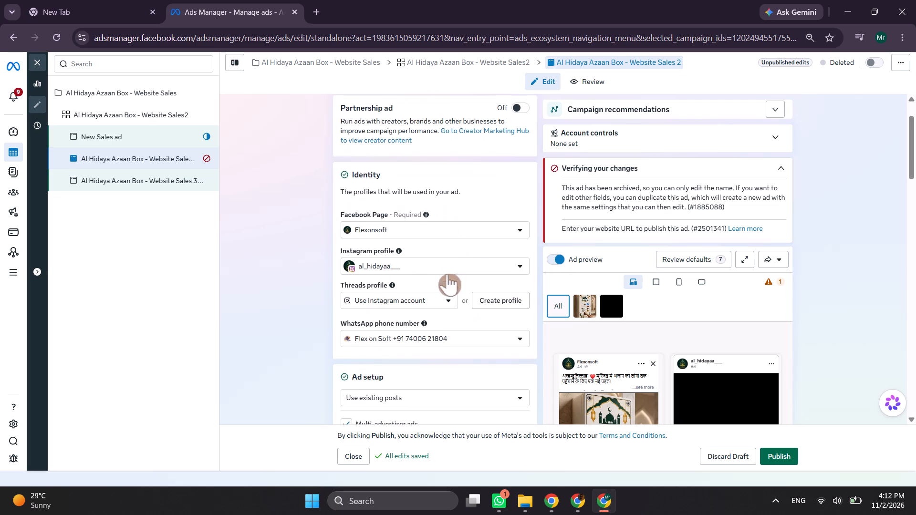
{"action": "scroll", "coordinate": [447, 274], "scroll_direction": "down", "scroll_amount": 7}
{"action": "scroll", "coordinate": [449, 324], "scroll_direction": "down", "scroll_amount": 3}
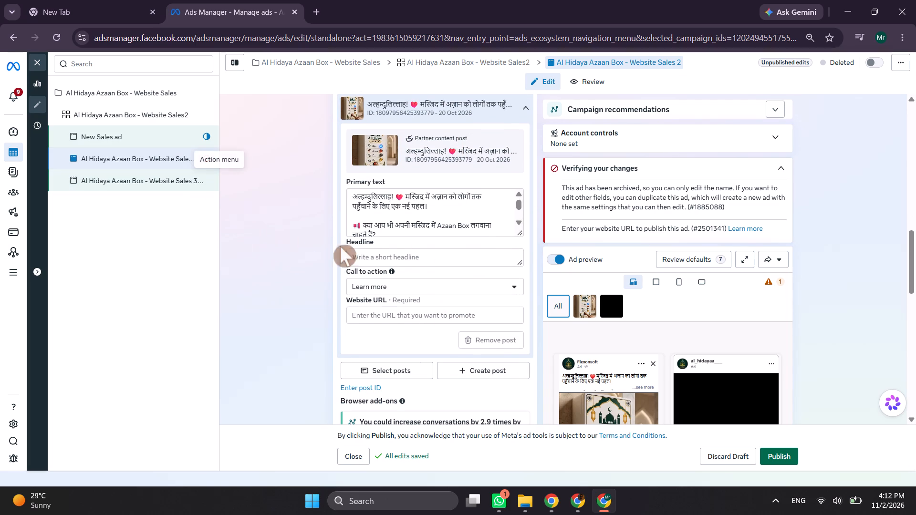
{"action": "scroll", "coordinate": [432, 240], "scroll_direction": "up", "scroll_amount": 6}
{"action": "scroll", "coordinate": [535, 233], "scroll_direction": "up", "scroll_amount": 4}
{"action": "scroll", "coordinate": [681, 271], "scroll_direction": "up", "scroll_amount": 6}
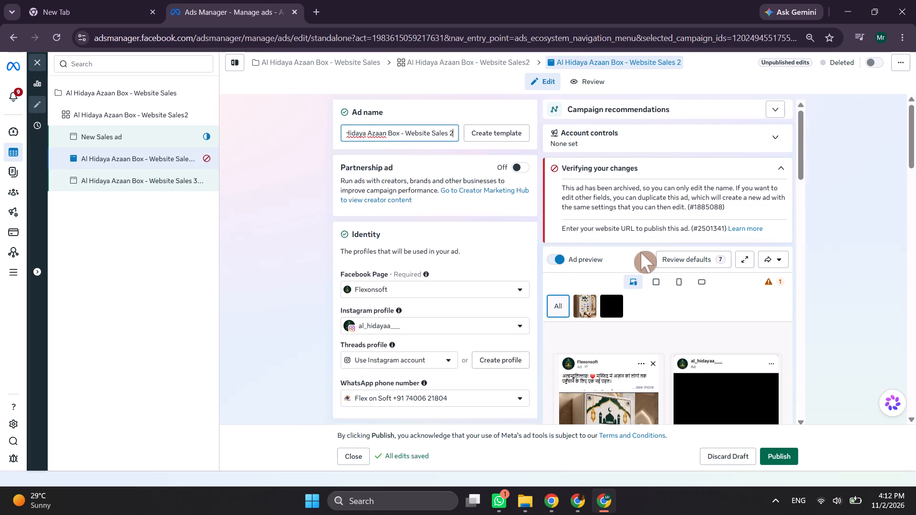
{"action": "scroll", "coordinate": [641, 252], "scroll_direction": "up", "scroll_amount": 3}
Open the Website Sales 3 – Copy draft and examine its identity, ad setup, ad sources and ad creative settings.
{"action": "left_click", "coordinate": [138, 182]}
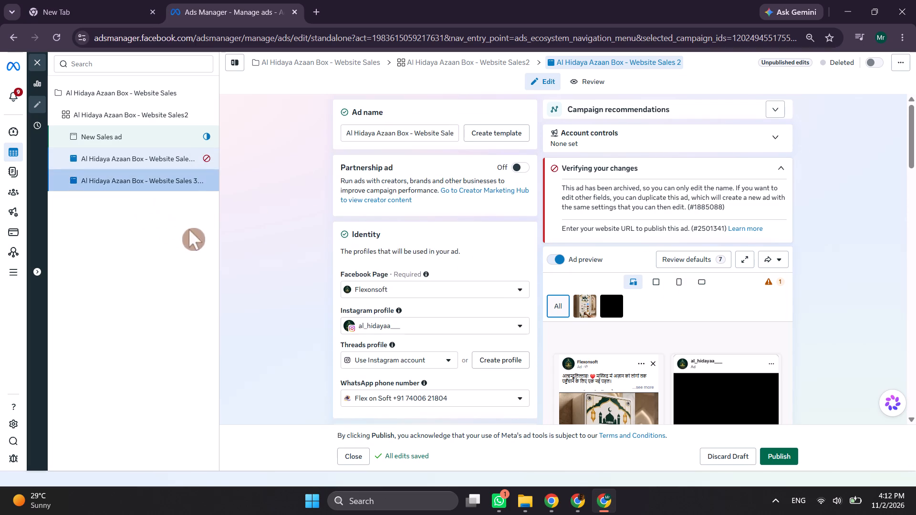
{"action": "scroll", "coordinate": [524, 213], "scroll_direction": "up", "scroll_amount": 2}
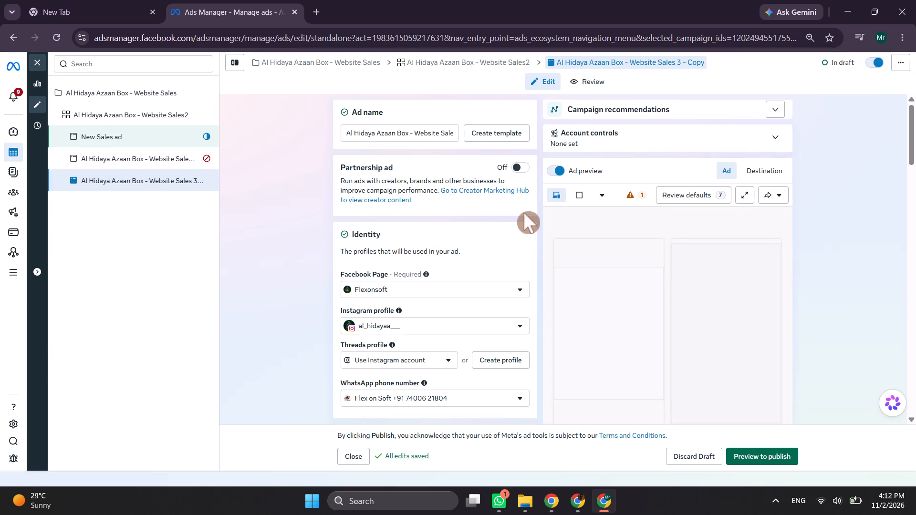
{"action": "scroll", "coordinate": [524, 213], "scroll_direction": "up", "scroll_amount": 2}
{"action": "scroll", "coordinate": [524, 213], "scroll_direction": "down", "scroll_amount": 2}
{"action": "scroll", "coordinate": [524, 213], "scroll_direction": "up", "scroll_amount": 13}
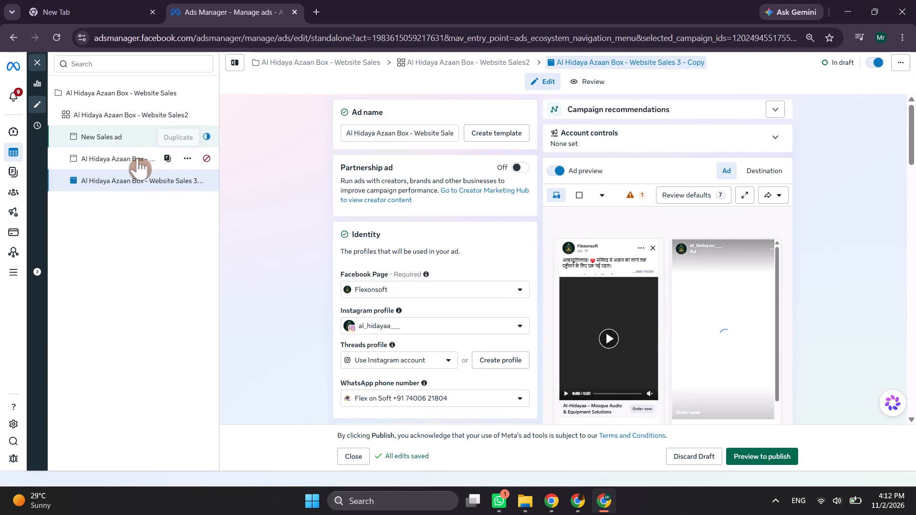
{"action": "scroll", "coordinate": [392, 229], "scroll_direction": "down", "scroll_amount": 3}
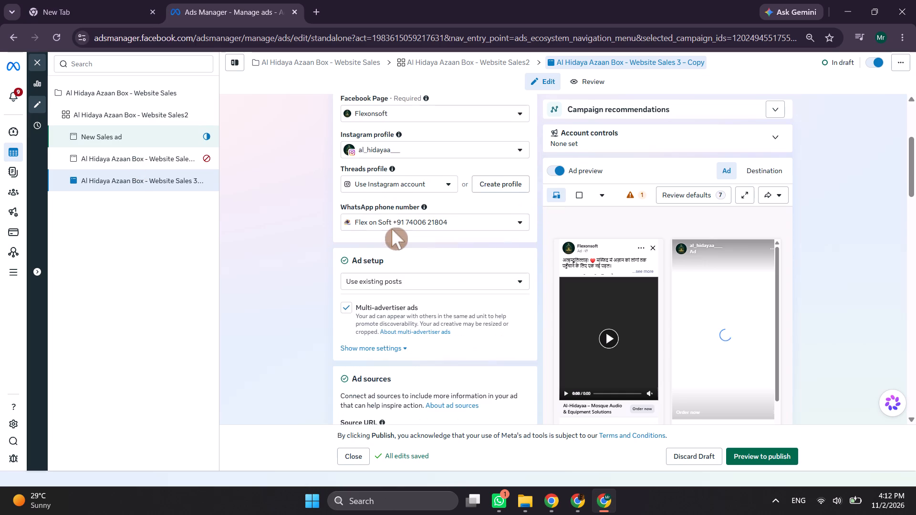
{"action": "scroll", "coordinate": [392, 229], "scroll_direction": "down", "scroll_amount": 5}
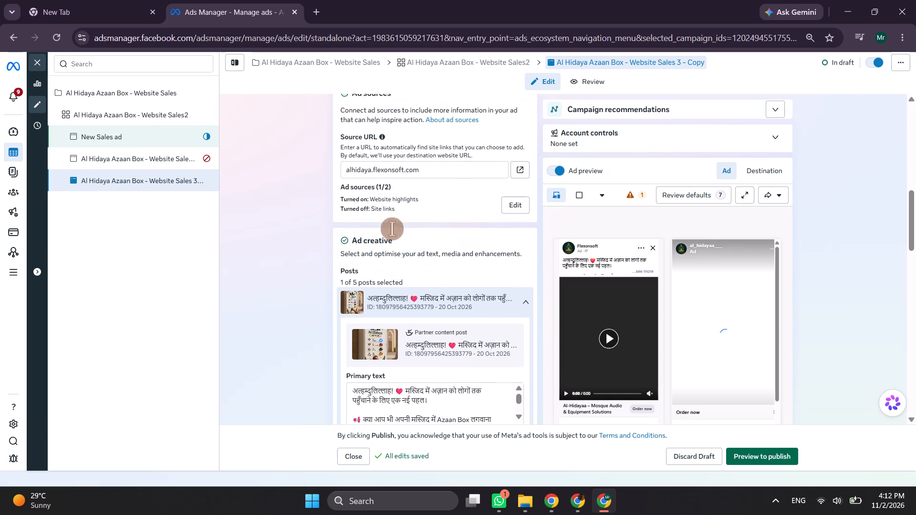
{"action": "left_click", "coordinate": [271, 215]}
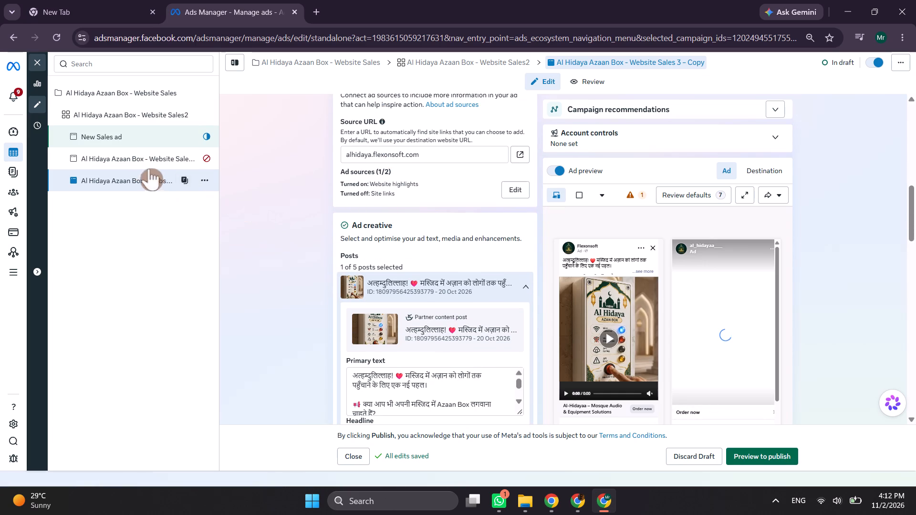
Open the New Sales ad draft and examine its destination, ad creative, ad setup and identity settings.
{"action": "left_click", "coordinate": [198, 240]}
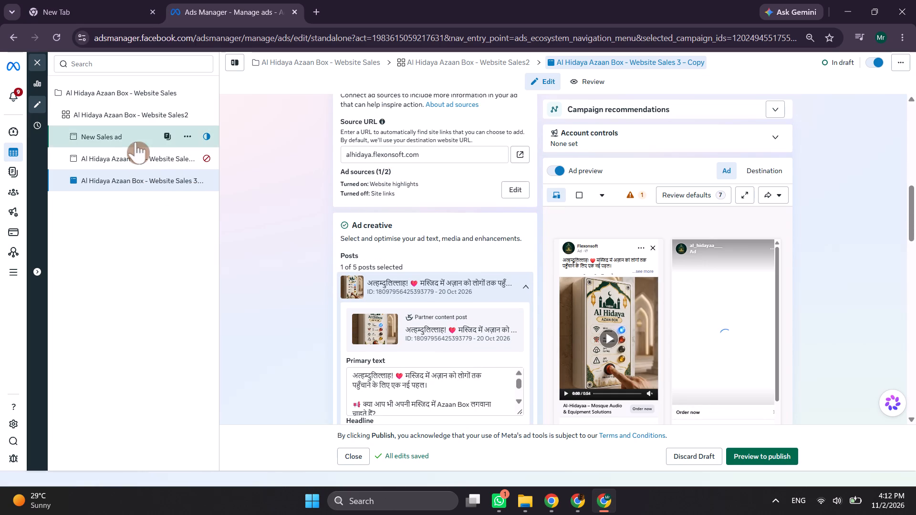
{"action": "left_click", "coordinate": [135, 142]}
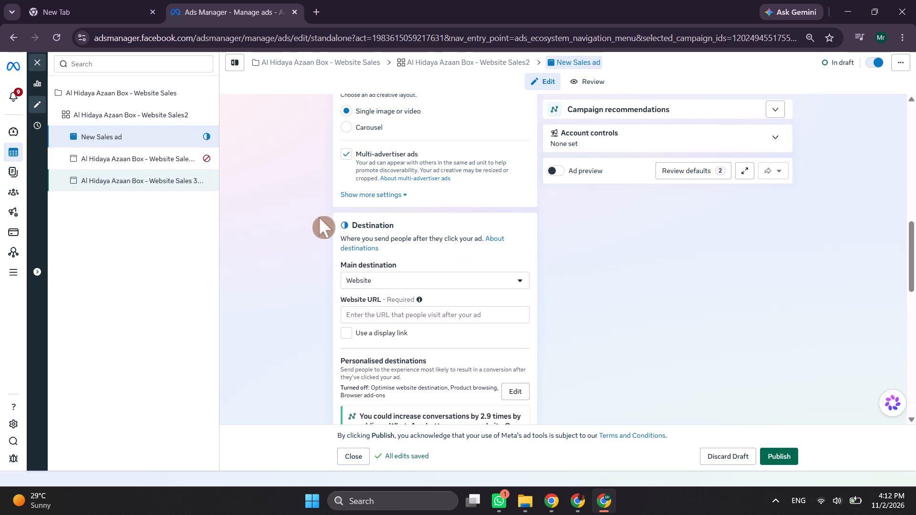
{"action": "scroll", "coordinate": [375, 235], "scroll_direction": "down", "scroll_amount": 4}
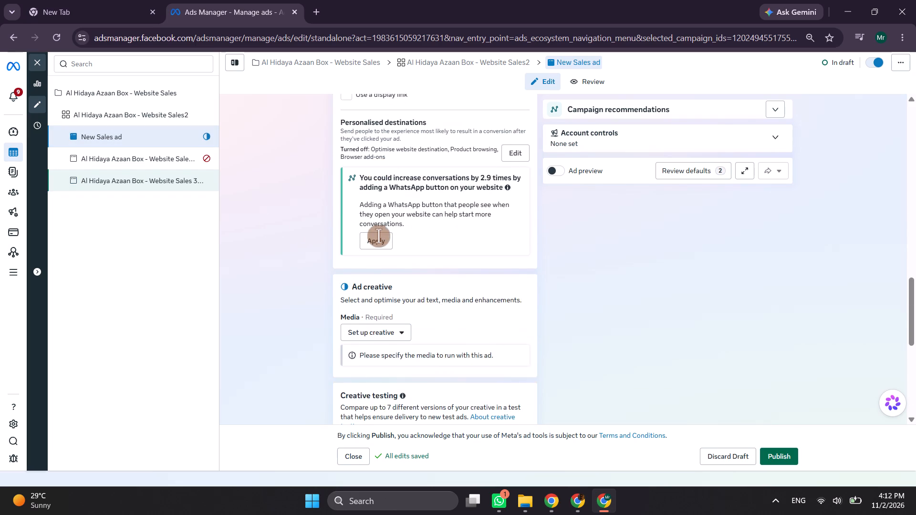
{"action": "scroll", "coordinate": [378, 236], "scroll_direction": "up", "scroll_amount": 2}
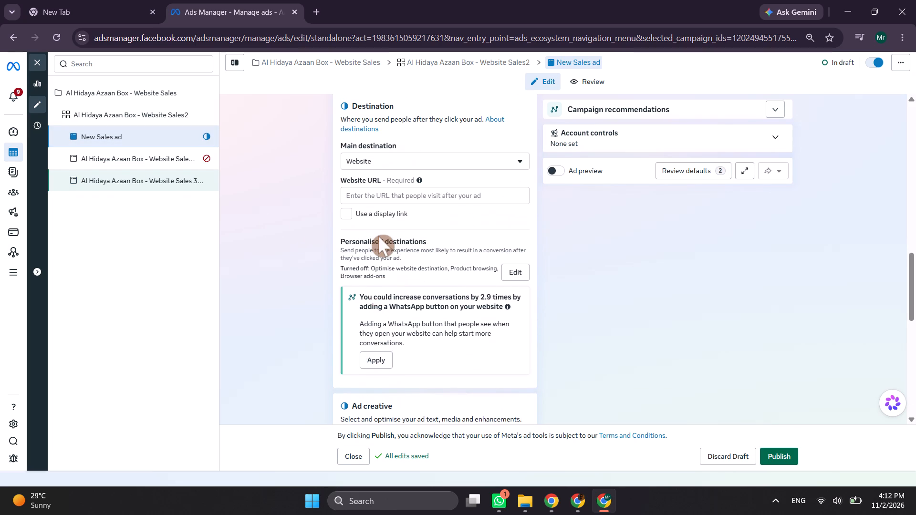
{"action": "scroll", "coordinate": [378, 236], "scroll_direction": "down", "scroll_amount": 2}
{"action": "scroll", "coordinate": [378, 236], "scroll_direction": "up", "scroll_amount": 10}
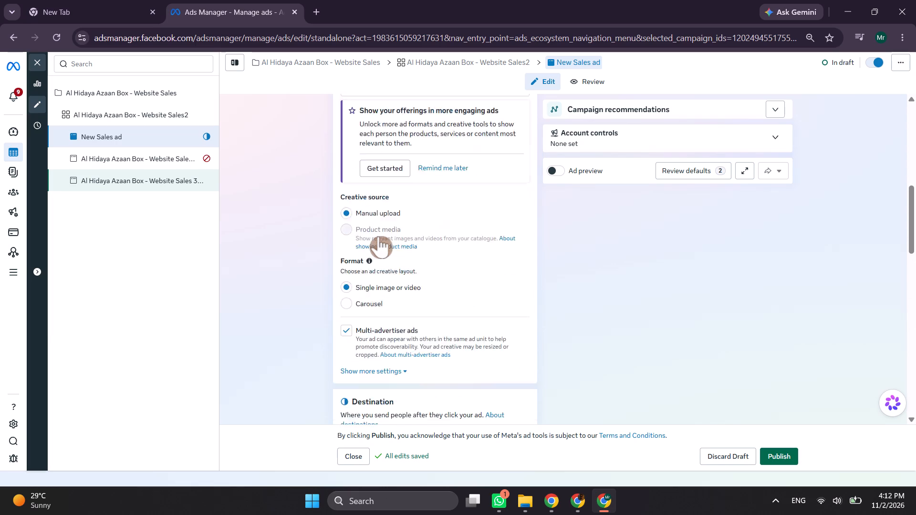
{"action": "scroll", "coordinate": [342, 225], "scroll_direction": "up", "scroll_amount": 7}
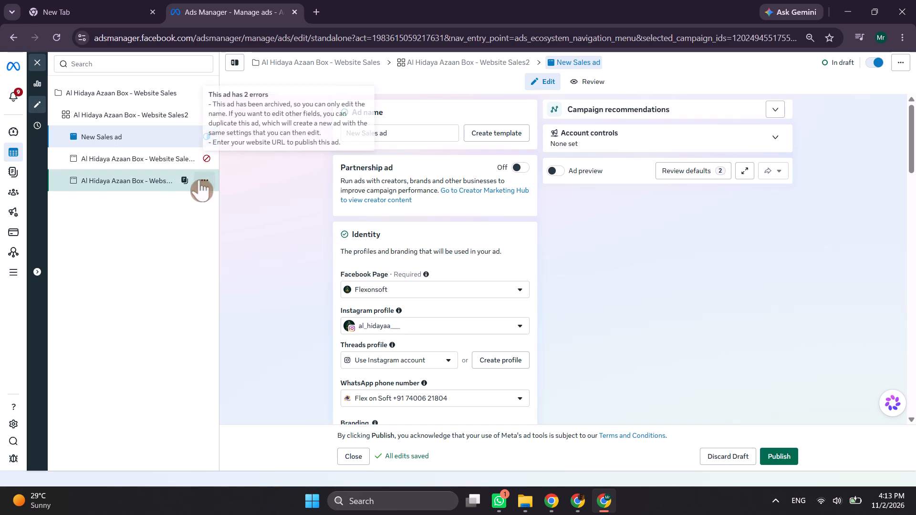
Reopen the Al Hidaya Azaan Box - Website Sales 3 – Copy draft for editing.
{"action": "left_click", "coordinate": [162, 180]}
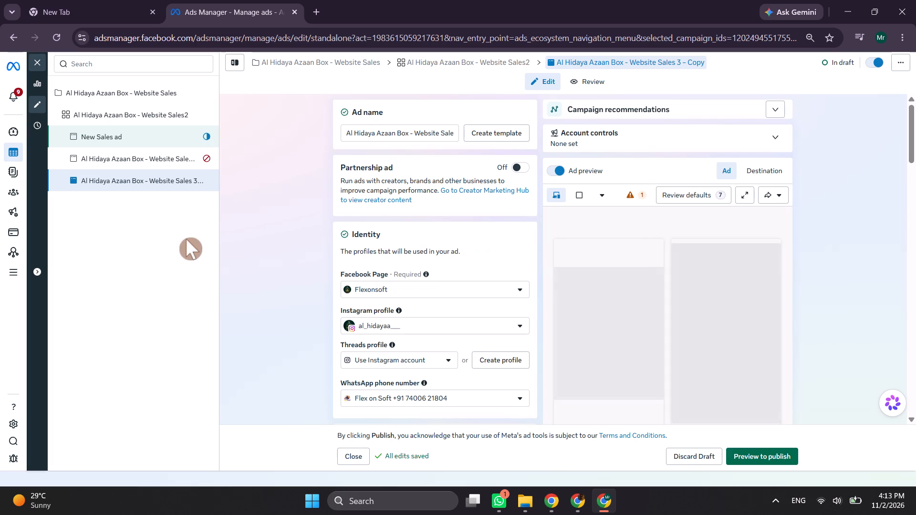
Rename the draft ad as Al Hidaya Azaan Box - Website Sales 1 – Copy.
{"action": "left_click", "coordinate": [445, 130]}
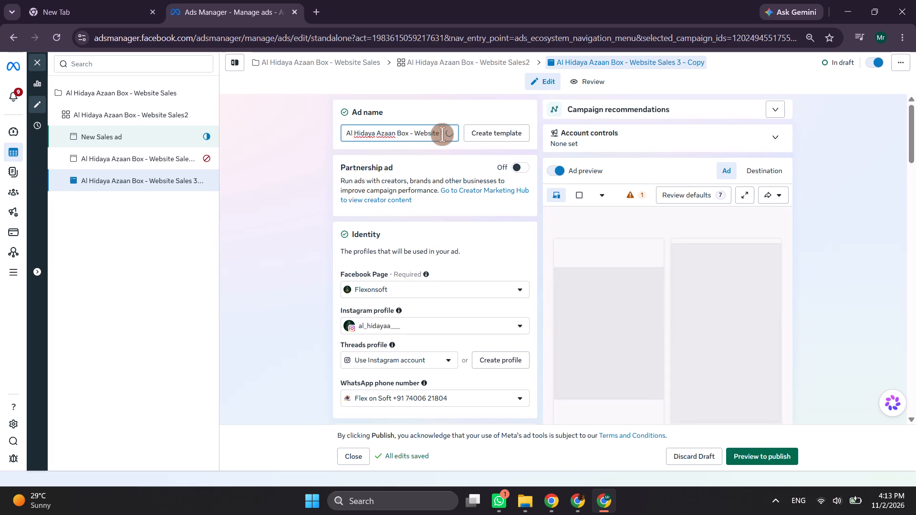
{"action": "left_click", "coordinate": [439, 134]}
{"action": "left_click", "coordinate": [460, 134]}
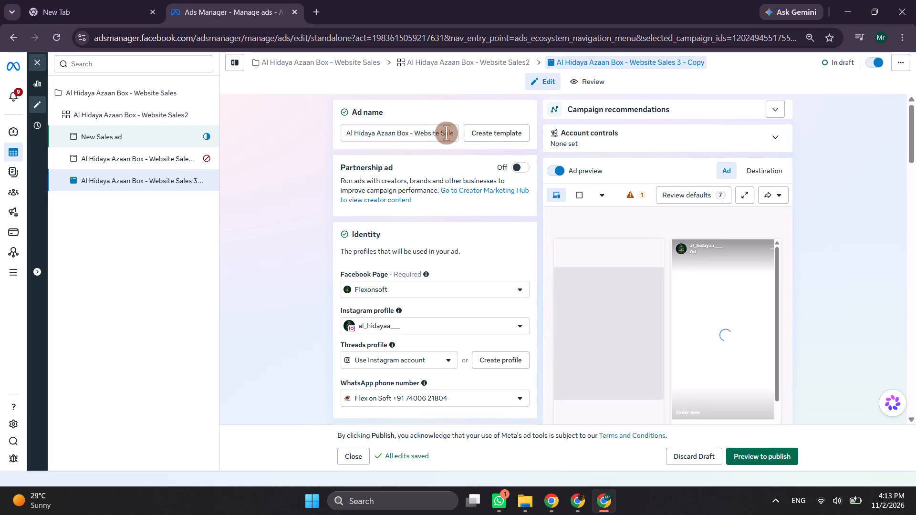
{"action": "left_click_drag", "start_coordinate": [446, 133], "coordinate": [464, 133]}
{"action": "left_click", "coordinate": [448, 134]}
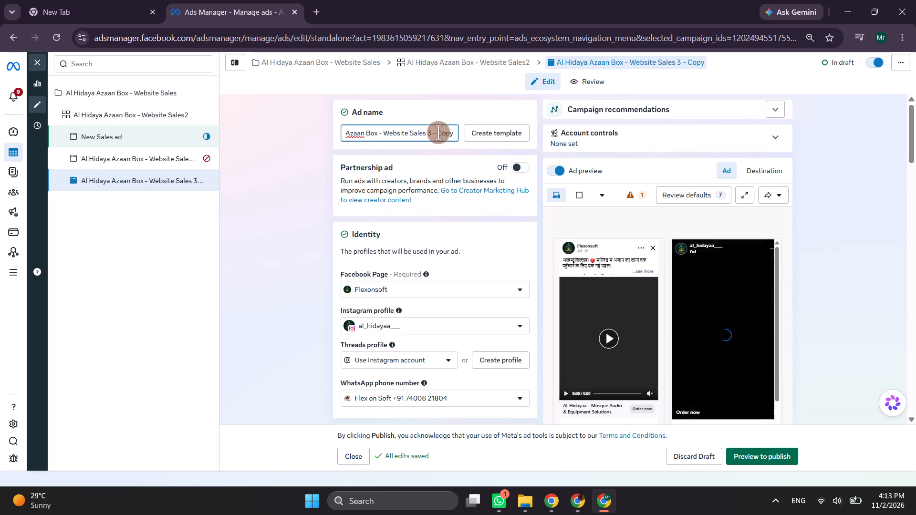
{"action": "left_click", "coordinate": [431, 132]}
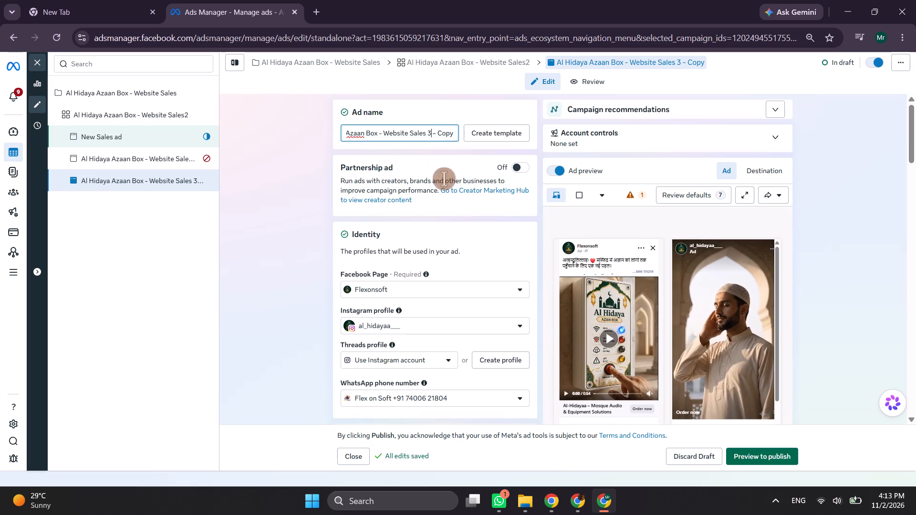
{"action": "key", "text": "BackSpace"}
{"action": "key", "text": "1"}
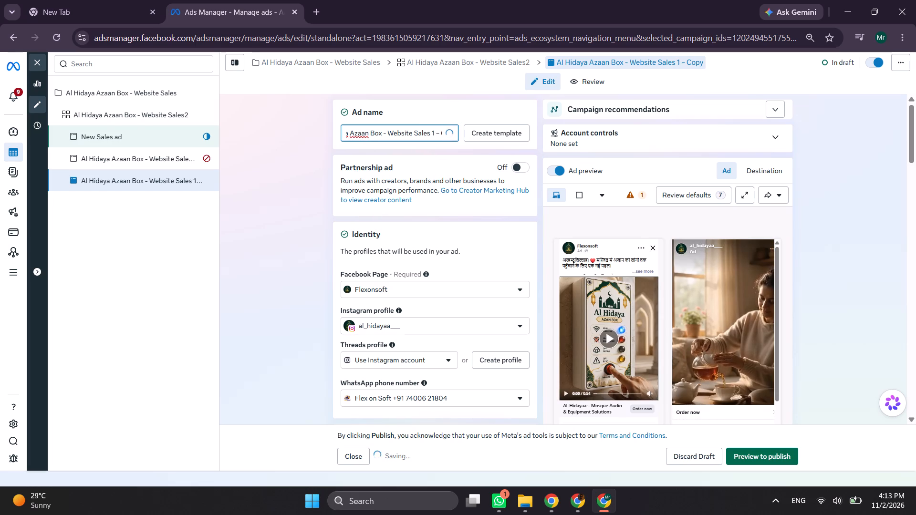
{"action": "key", "text": "Return"}
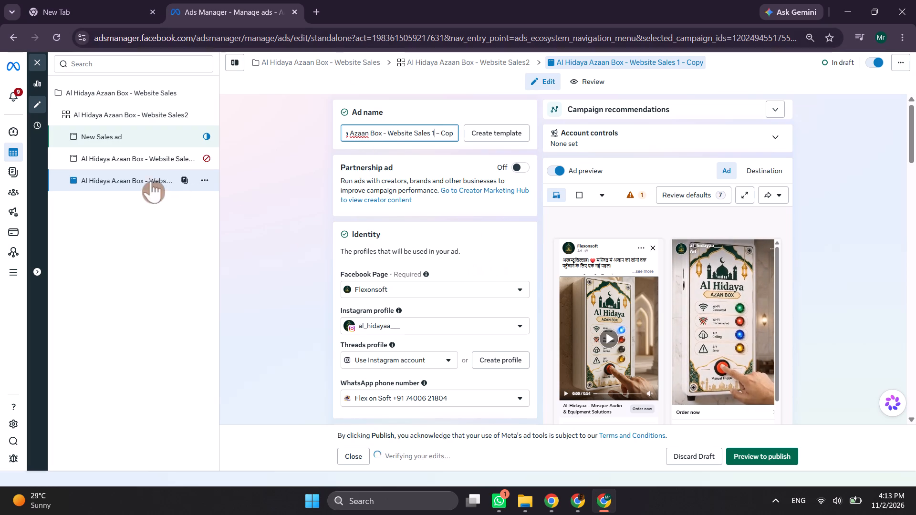
Examine which actions are available for the Website Sales 2 ad and for the Website Sales 1 – Copy draft.
{"action": "left_click", "coordinate": [156, 156]}
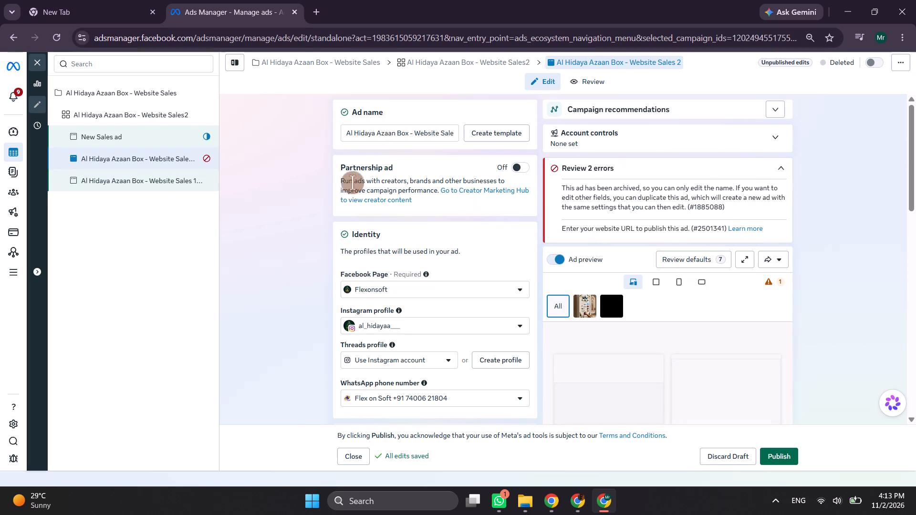
{"action": "left_click", "coordinate": [191, 157]}
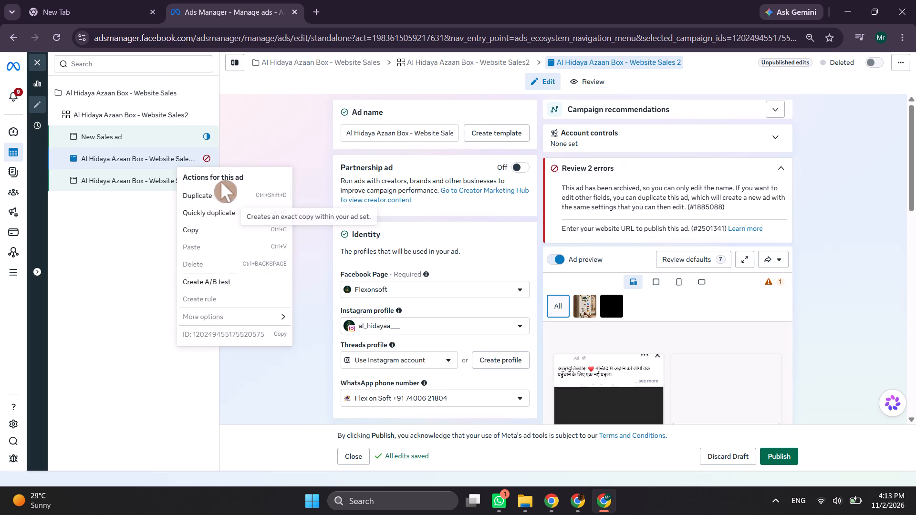
{"action": "left_click", "coordinate": [279, 142]}
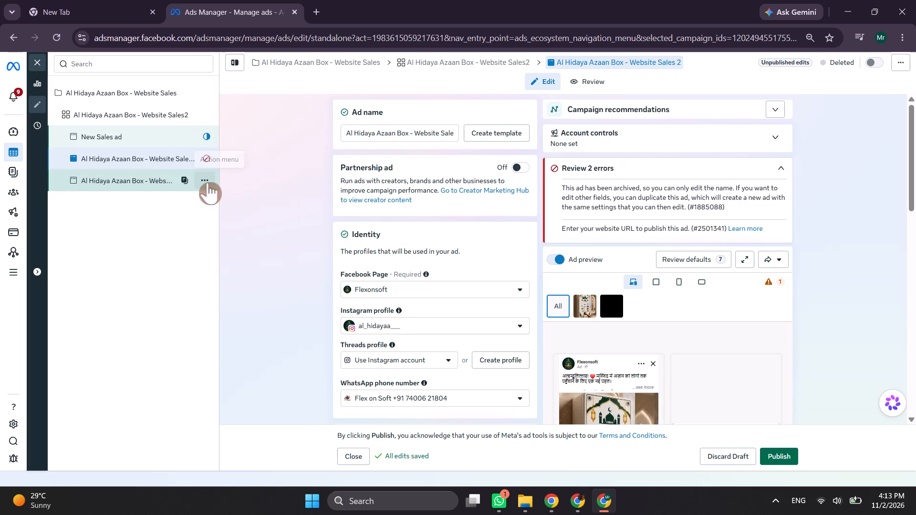
{"action": "left_click", "coordinate": [207, 182]}
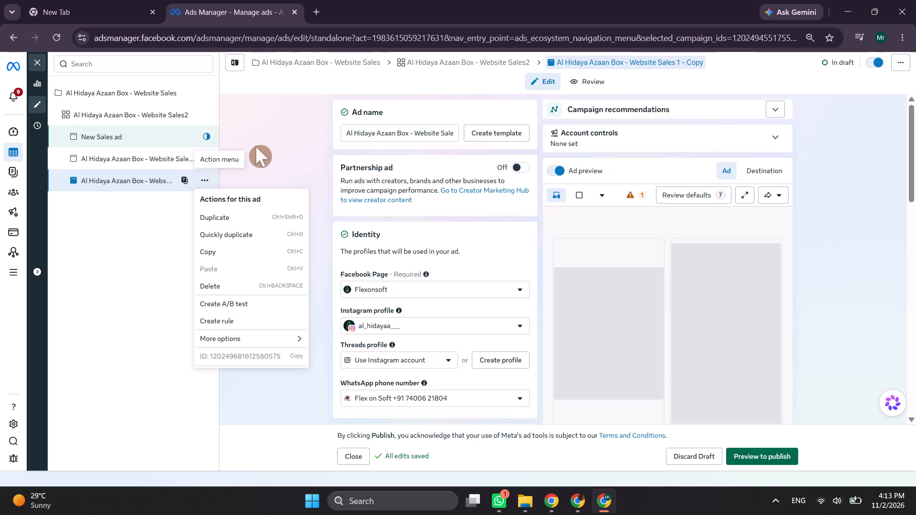
{"action": "left_click", "coordinate": [260, 146]}
{"action": "left_click", "coordinate": [191, 160]}
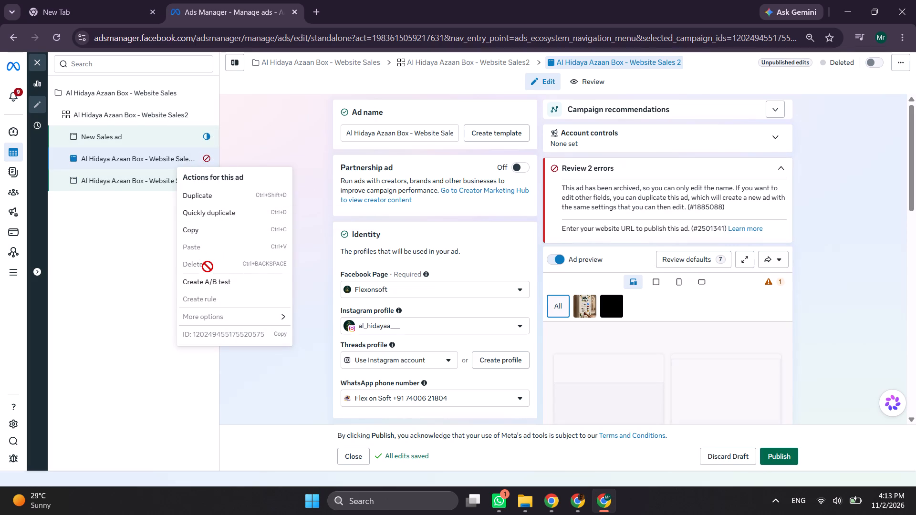
{"action": "left_click", "coordinate": [285, 159]}
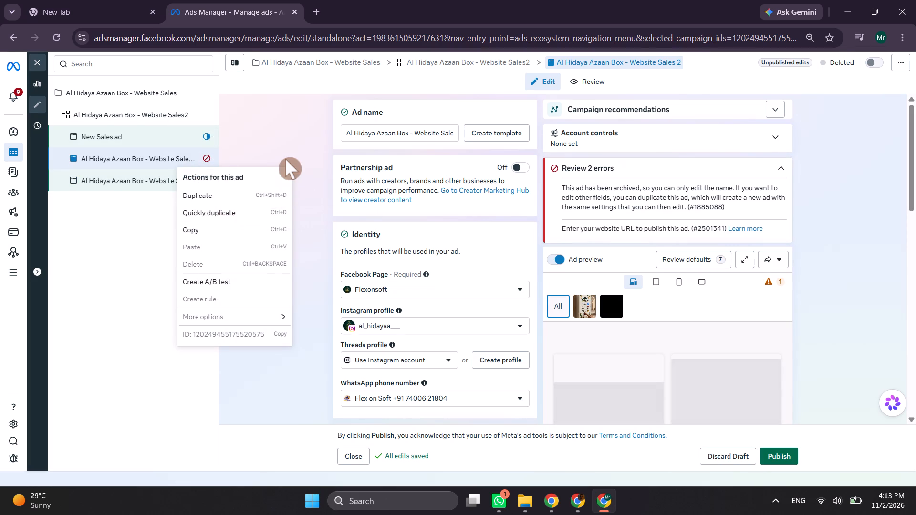
{"action": "left_click", "coordinate": [282, 160]}
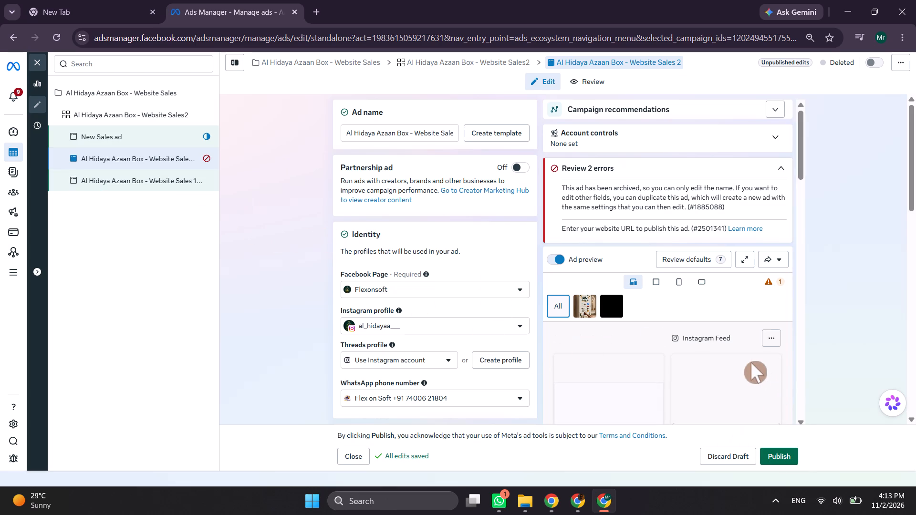
{"action": "left_click", "coordinate": [747, 236]}
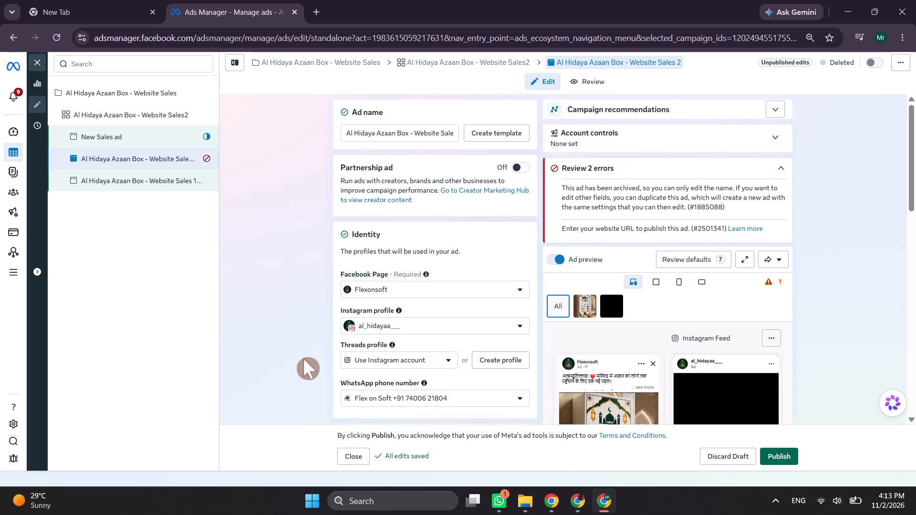
{"action": "left_click", "coordinate": [193, 156]}
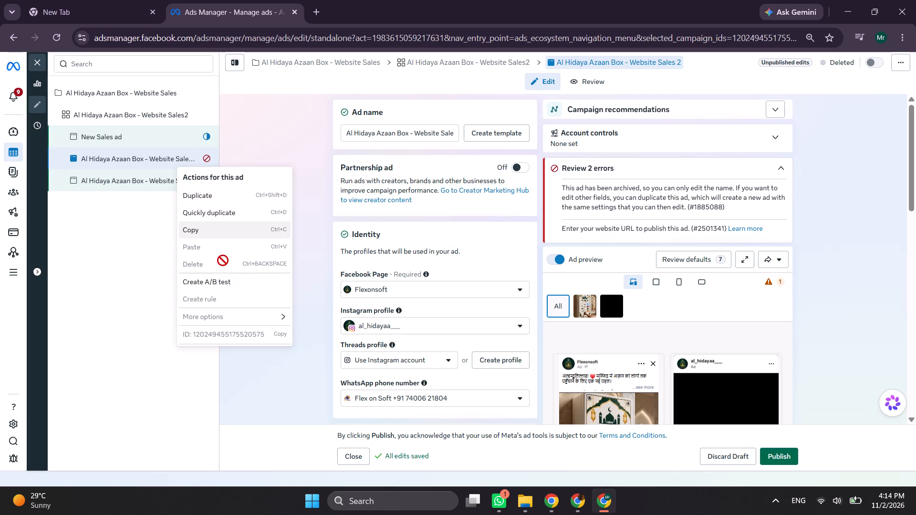
{"action": "left_click", "coordinate": [147, 228]}
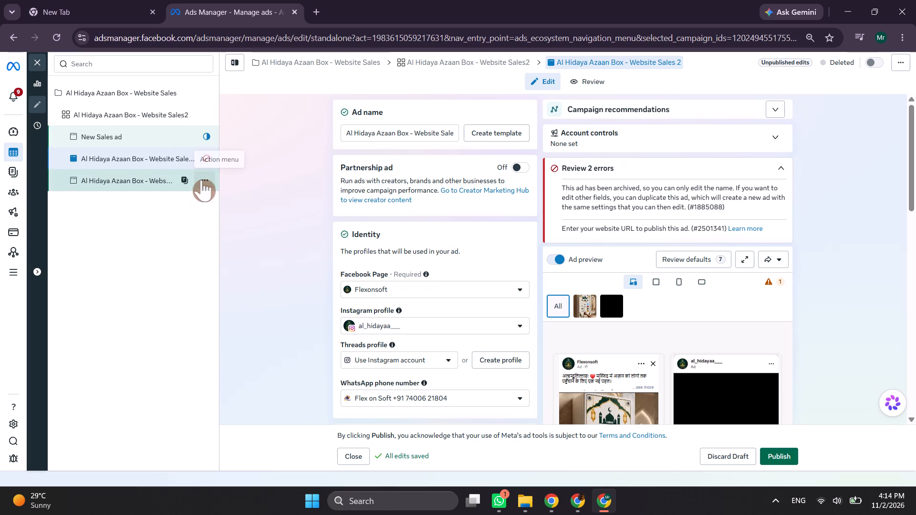
{"action": "left_click", "coordinate": [203, 178]}
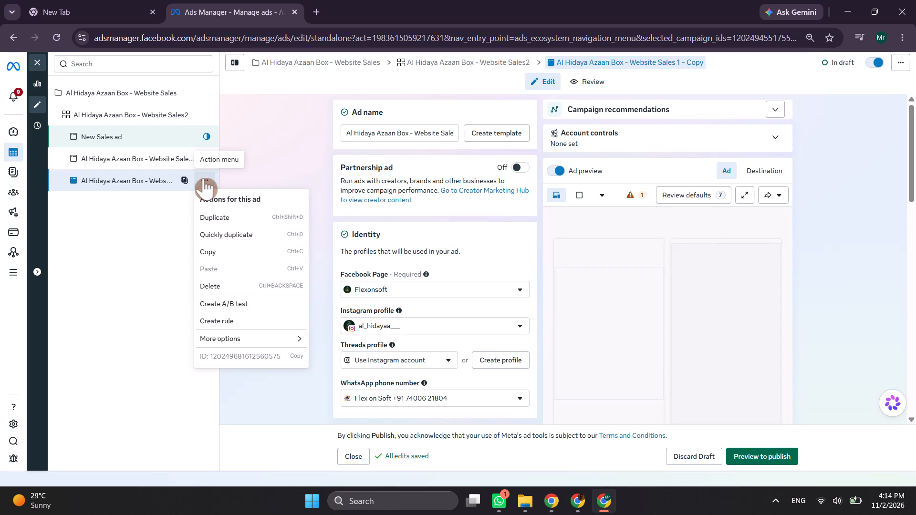
{"action": "left_click", "coordinate": [159, 246]}
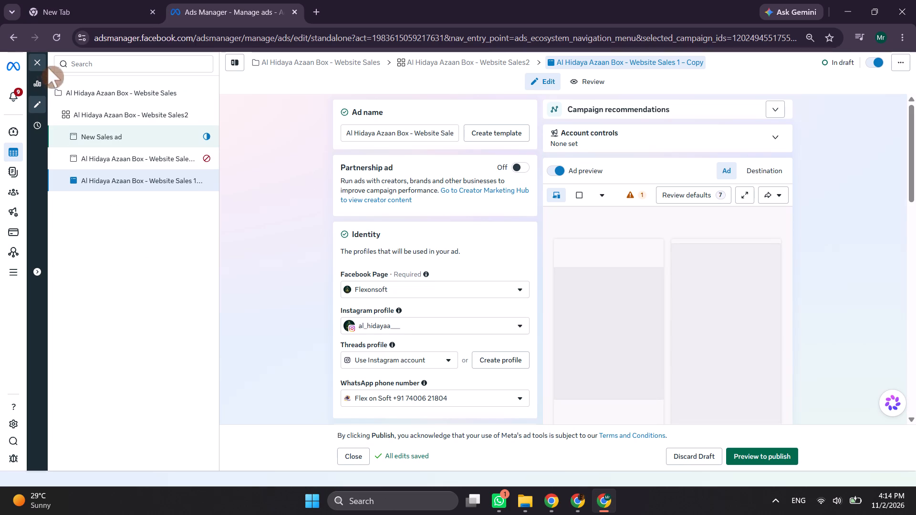
Close the ad editor without publishing the draft items and return to the ads list.
{"action": "left_click", "coordinate": [40, 62]}
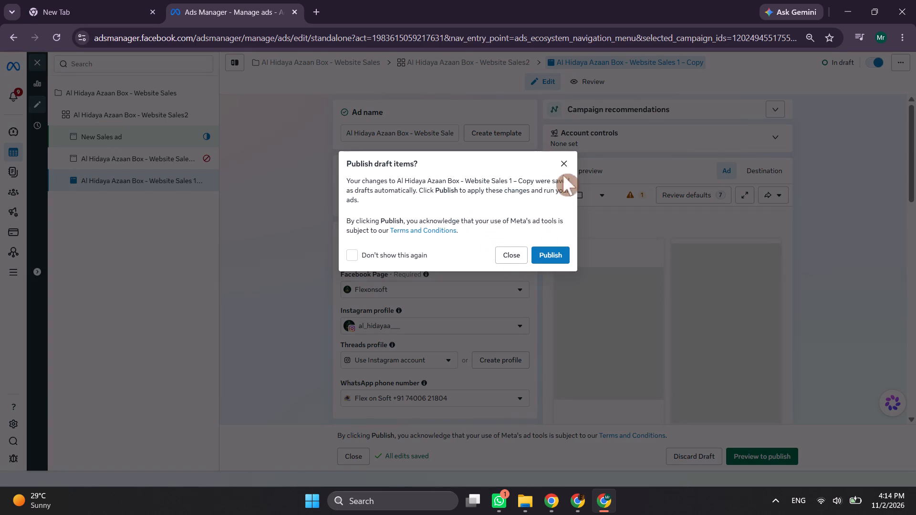
{"action": "left_click", "coordinate": [508, 254]}
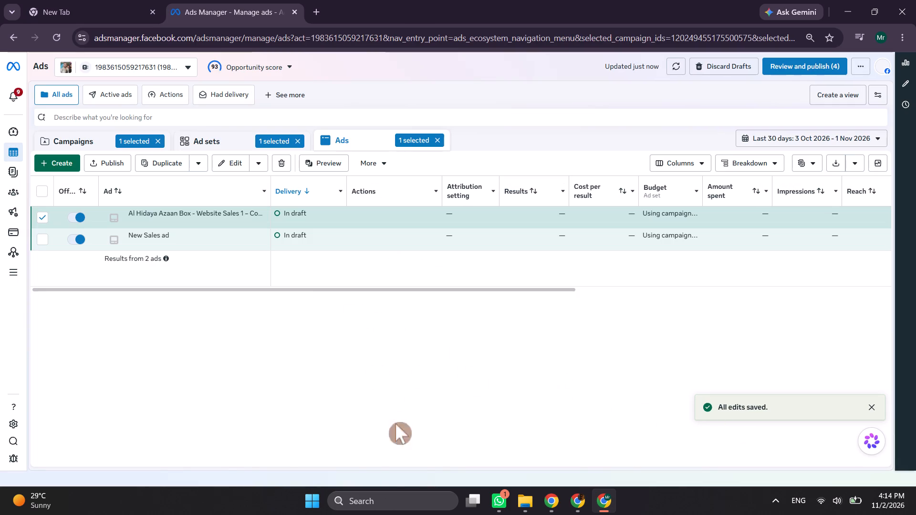
{"action": "scroll", "coordinate": [257, 360], "scroll_direction": "up", "scroll_amount": 2}
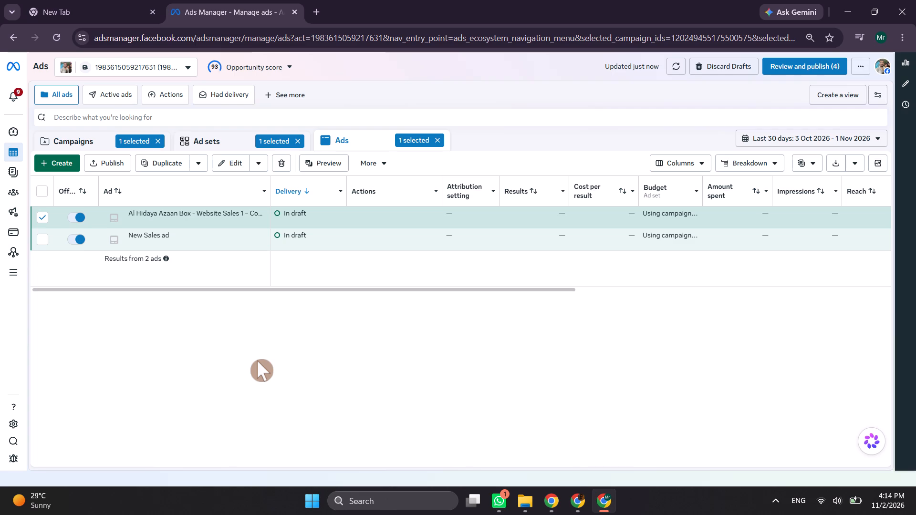
{"action": "left_click", "coordinate": [223, 294]}
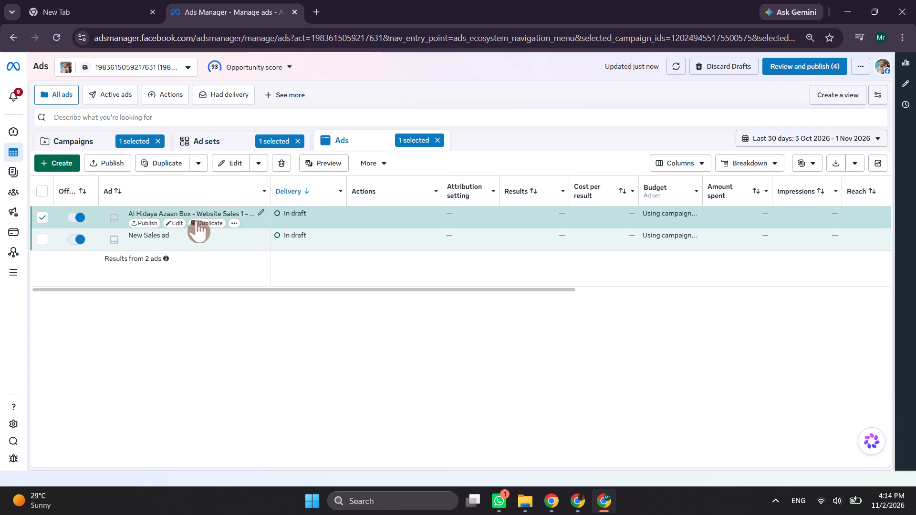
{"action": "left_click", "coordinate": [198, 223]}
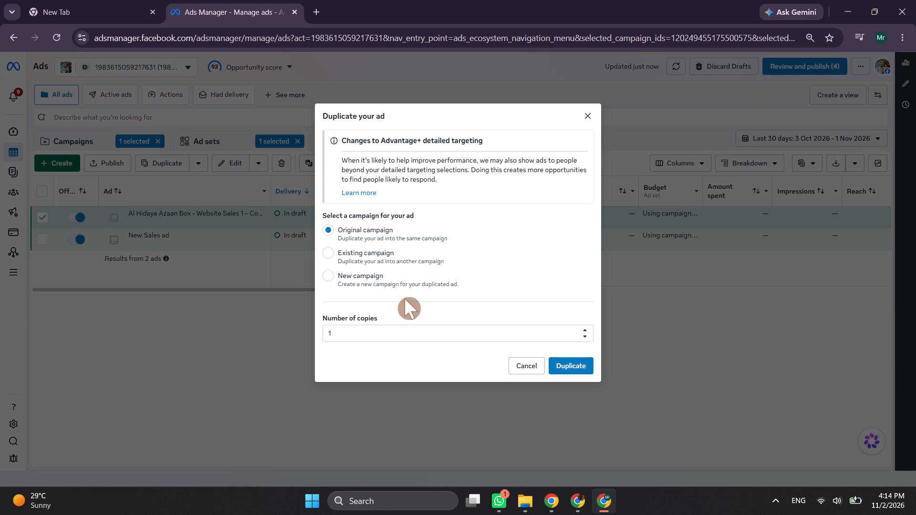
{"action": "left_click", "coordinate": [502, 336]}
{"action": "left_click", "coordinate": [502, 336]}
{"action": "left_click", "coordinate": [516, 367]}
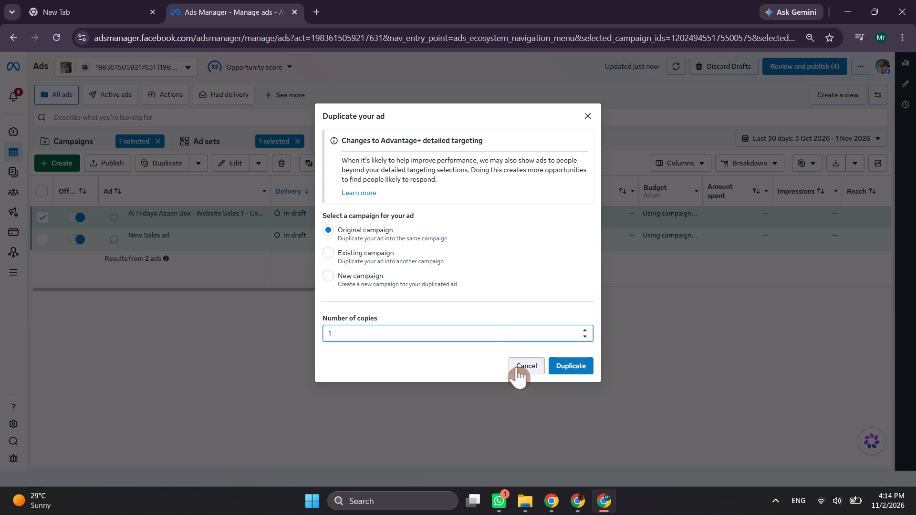
Switch to the Quotex demo trading page in the other browser window and look through the currency pair charts from EUR/USD to USD/CAD.
{"action": "left_click", "coordinate": [573, 498]}
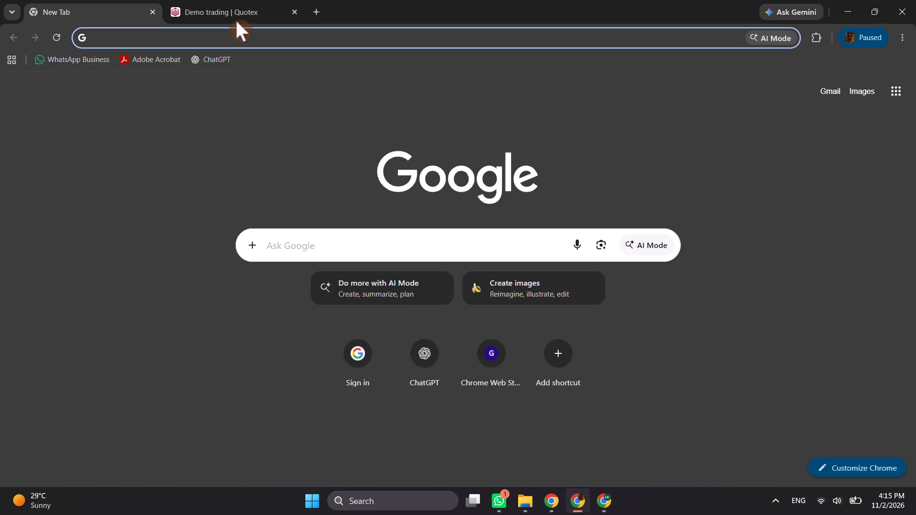
{"action": "left_click", "coordinate": [224, 0]}
{"action": "scroll", "coordinate": [466, 255], "scroll_direction": "down", "scroll_amount": 2}
{"action": "left_click_drag", "start_coordinate": [549, 262], "coordinate": [477, 249]}
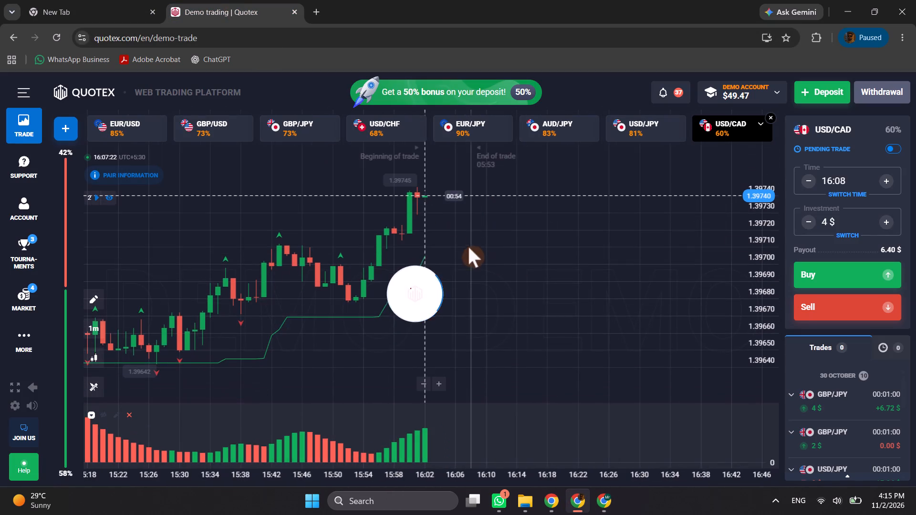
{"action": "left_click", "coordinate": [141, 127]}
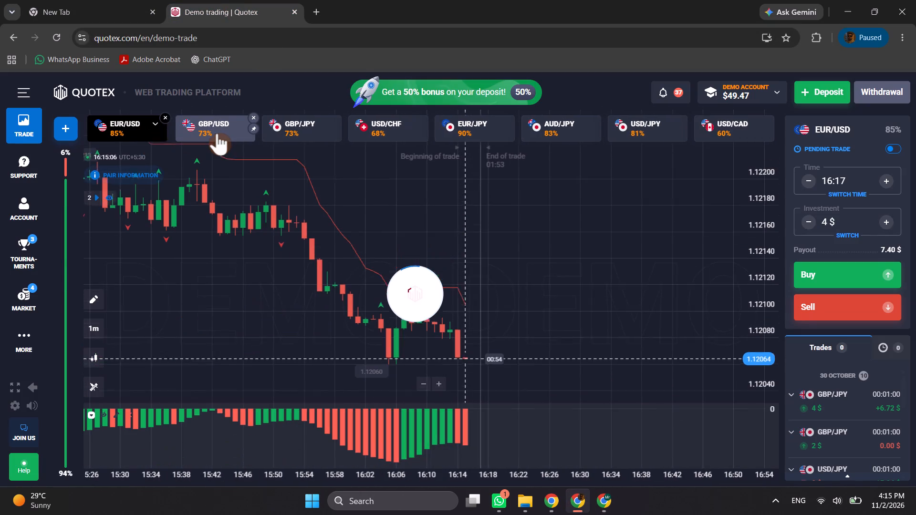
{"action": "left_click", "coordinate": [217, 133]}
{"action": "left_click", "coordinate": [280, 133]}
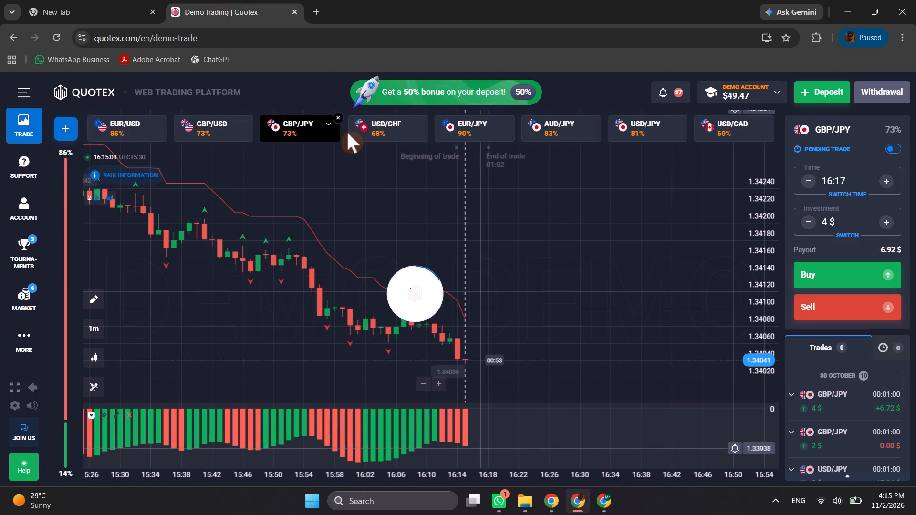
{"action": "left_click", "coordinate": [377, 130]}
{"action": "left_click", "coordinate": [454, 130]}
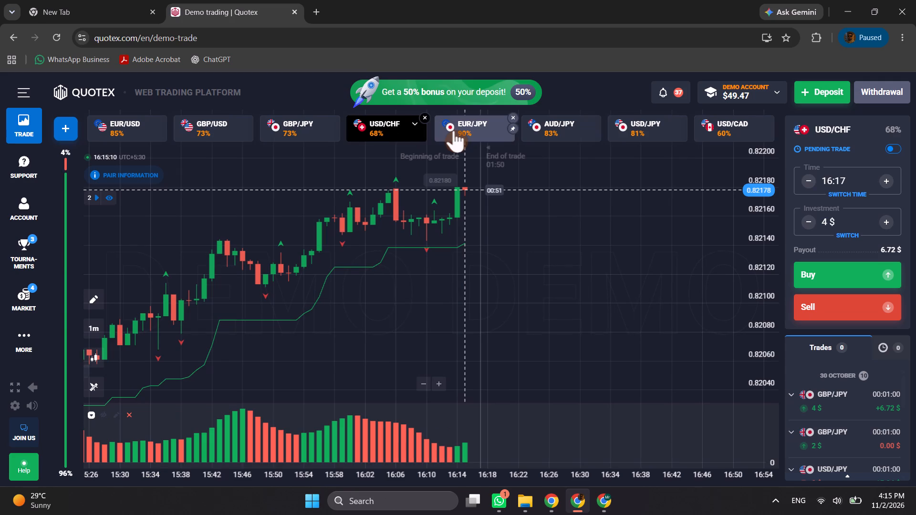
{"action": "left_click", "coordinate": [542, 130]}
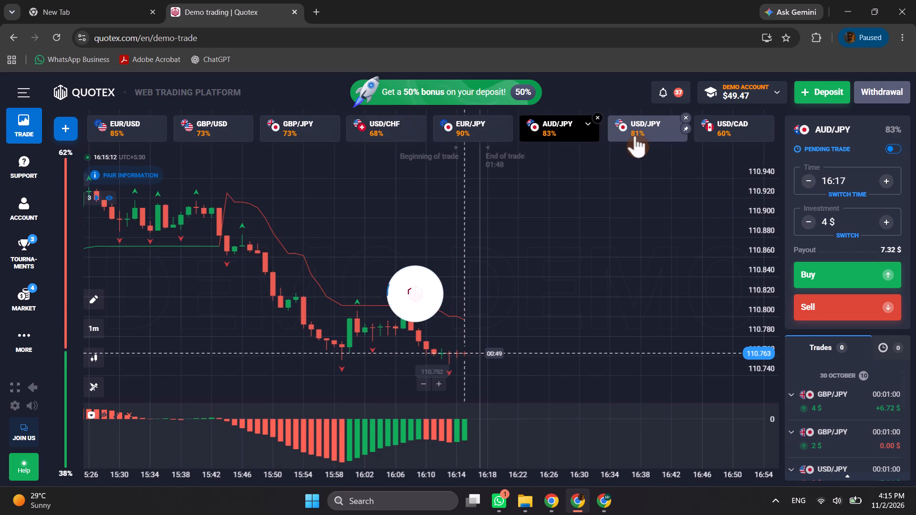
{"action": "left_click", "coordinate": [635, 135]}
{"action": "left_click", "coordinate": [722, 133]}
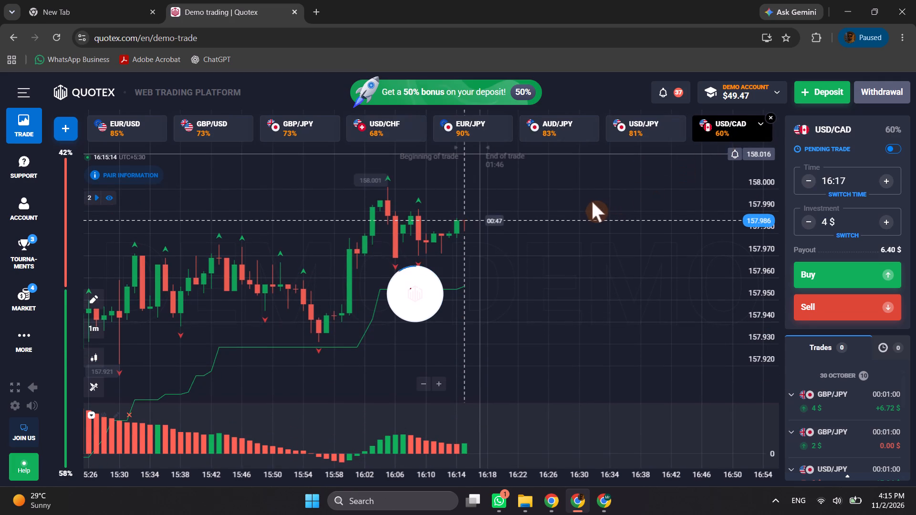
Look through the Quotex demo charts from EUR/USD across to AUD/JPY.
{"action": "scroll", "coordinate": [531, 230], "scroll_direction": "up", "scroll_amount": 4}
{"action": "scroll", "coordinate": [461, 224], "scroll_direction": "up", "scroll_amount": 9}
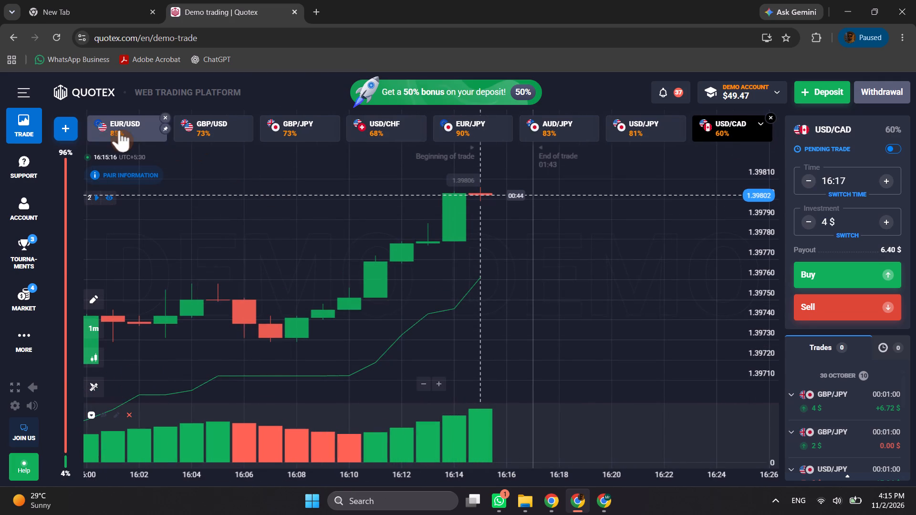
{"action": "left_click", "coordinate": [119, 130]}
{"action": "left_click", "coordinate": [254, 142]}
{"action": "left_click", "coordinate": [231, 135]}
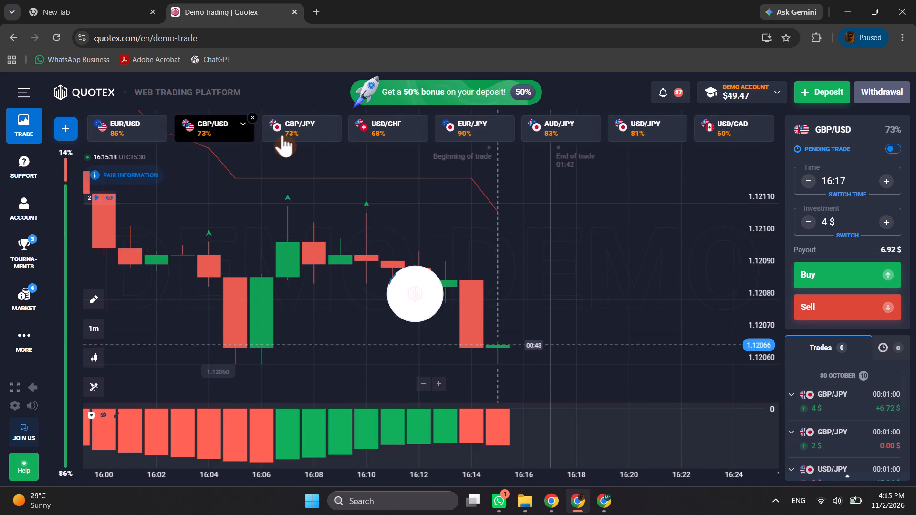
{"action": "left_click", "coordinate": [285, 135]}
{"action": "left_click", "coordinate": [387, 122]}
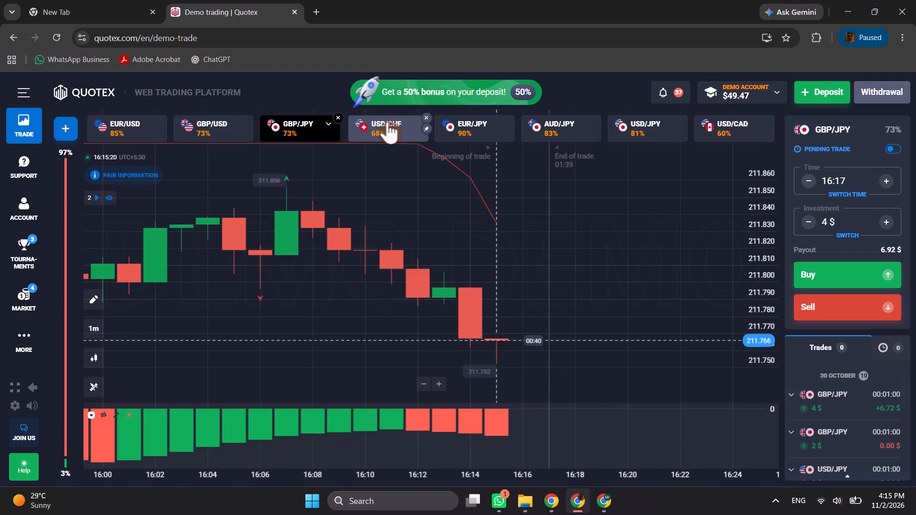
{"action": "left_click", "coordinate": [474, 133]}
{"action": "left_click", "coordinate": [550, 130]}
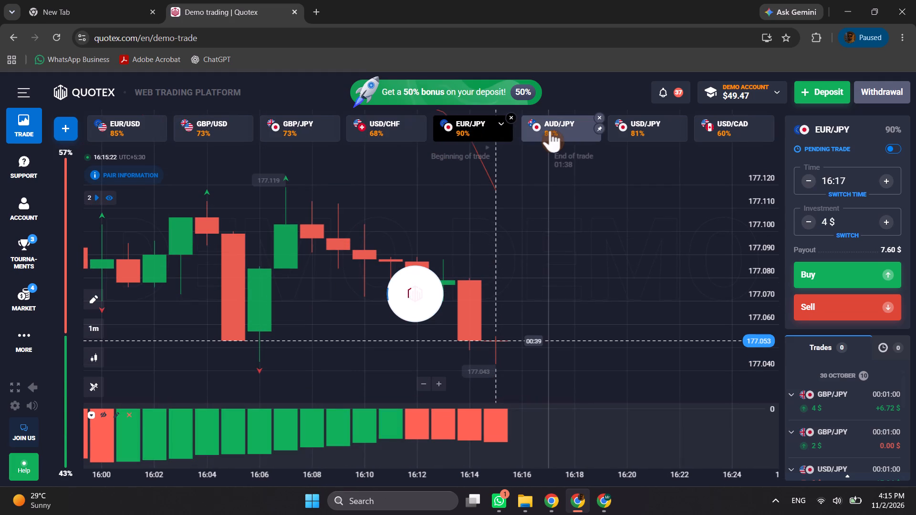
Switch to Ads Manager, open the draft ad in the editor, and check the actions available for the Website Sales 2 ad.
{"action": "left_click", "coordinate": [555, 498]}
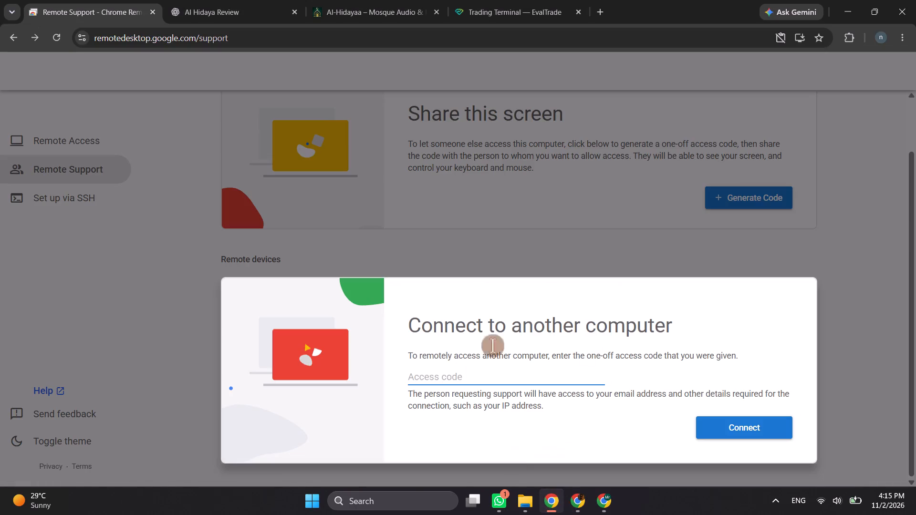
{"action": "left_click", "coordinate": [172, 0]}
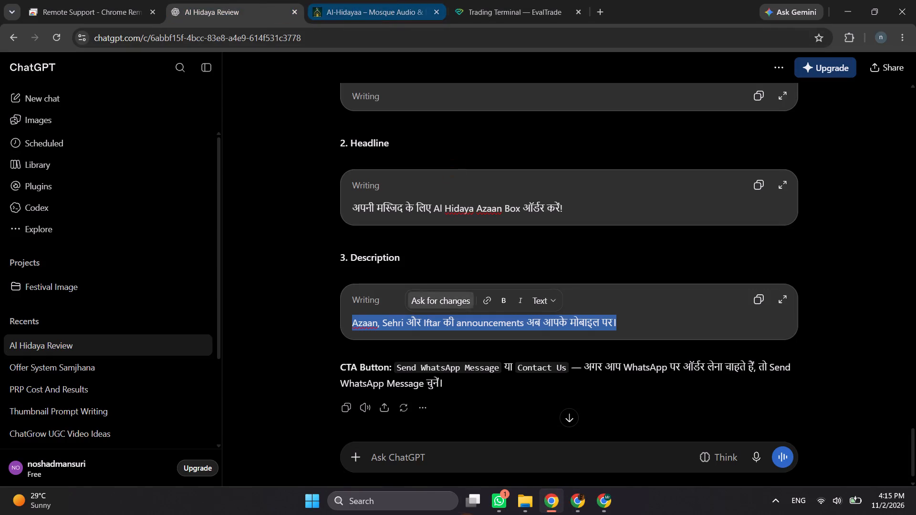
{"action": "left_click", "coordinate": [604, 507]}
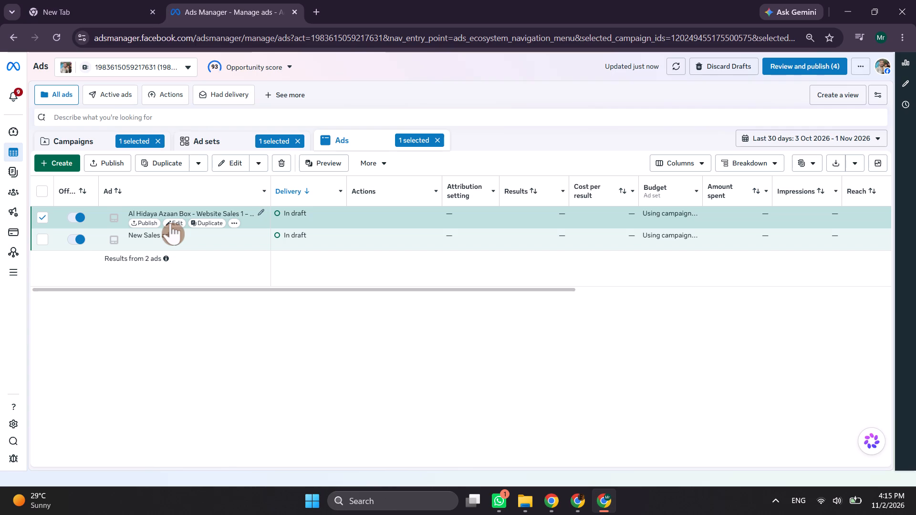
{"action": "left_click", "coordinate": [170, 223]}
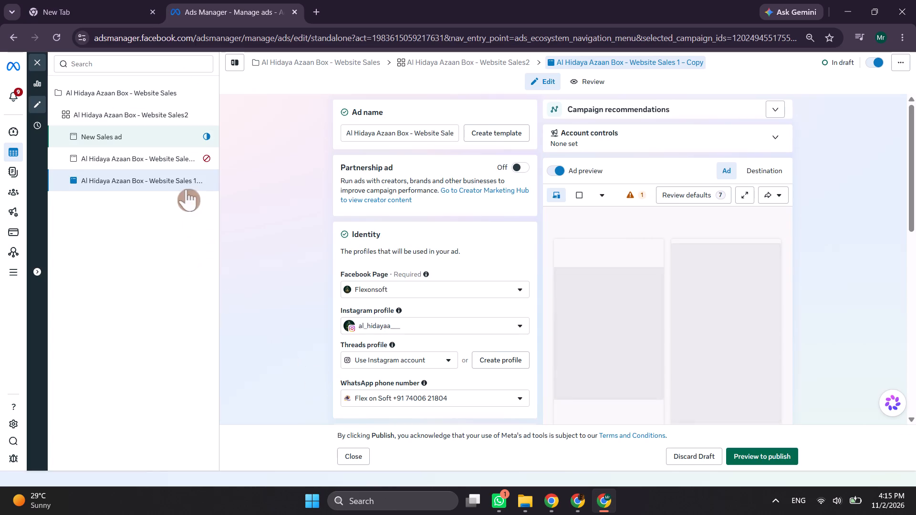
{"action": "left_click", "coordinate": [195, 157]}
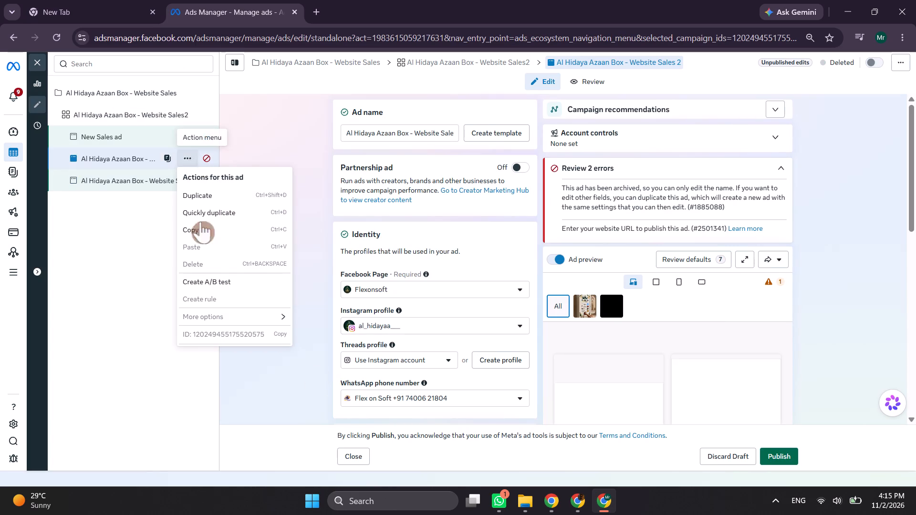
{"action": "left_click", "coordinate": [301, 139]}
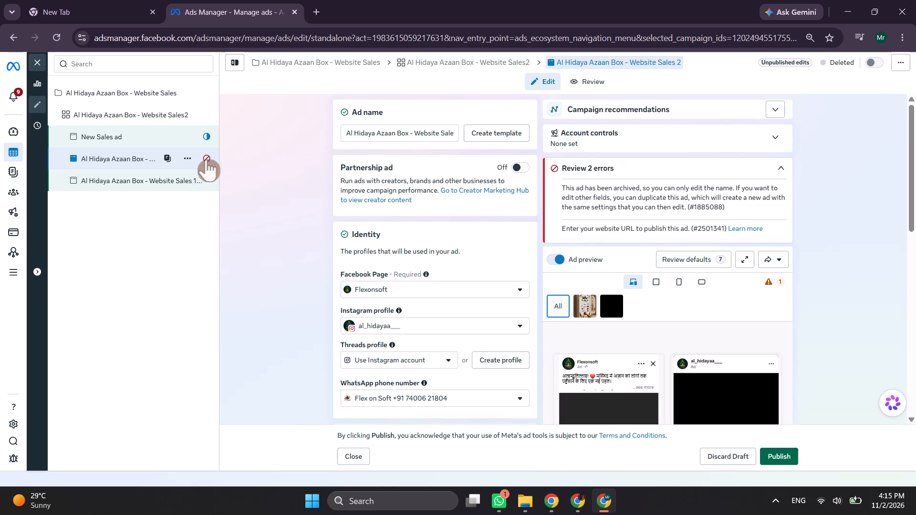
{"action": "left_click", "coordinate": [193, 157]}
{"action": "left_click", "coordinate": [276, 147]}
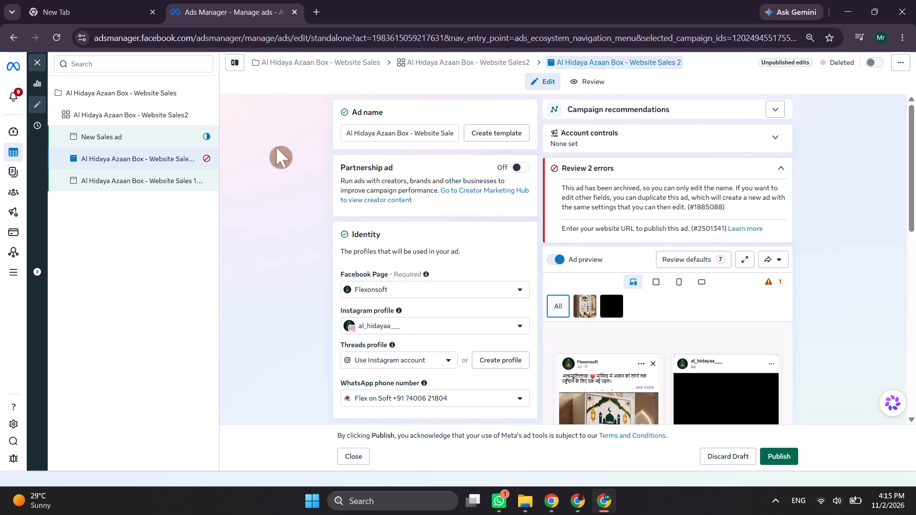
Capture a screenshot of the Website Sales 2 ad editor area that includes the Review 2 errors notice.
{"action": "key", "text": "Print"}
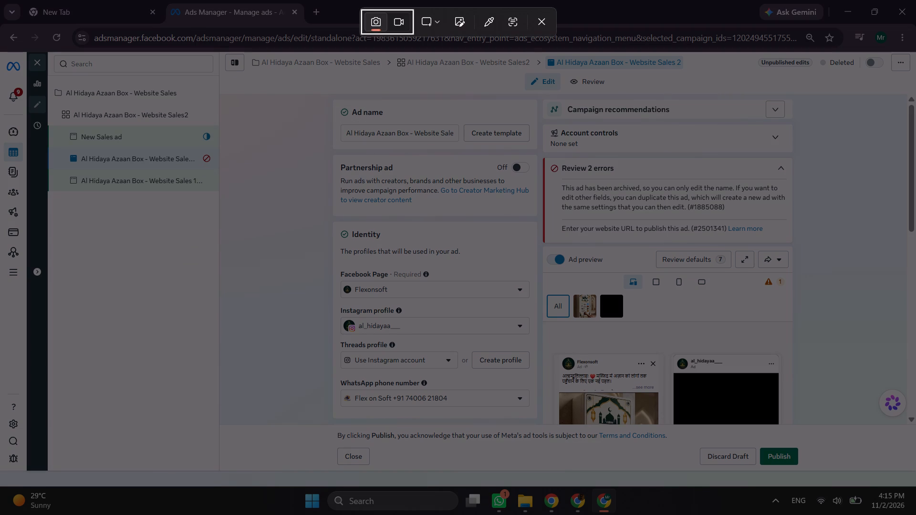
{"action": "left_click_drag", "start_coordinate": [855, 98], "coordinate": [223, 329]}
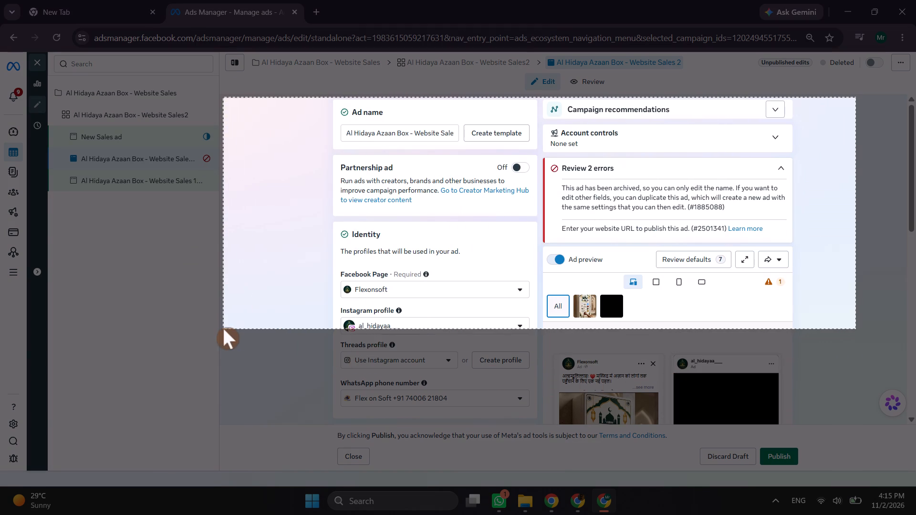
{"action": "left_click_drag", "start_coordinate": [223, 329], "coordinate": [181, 340]}
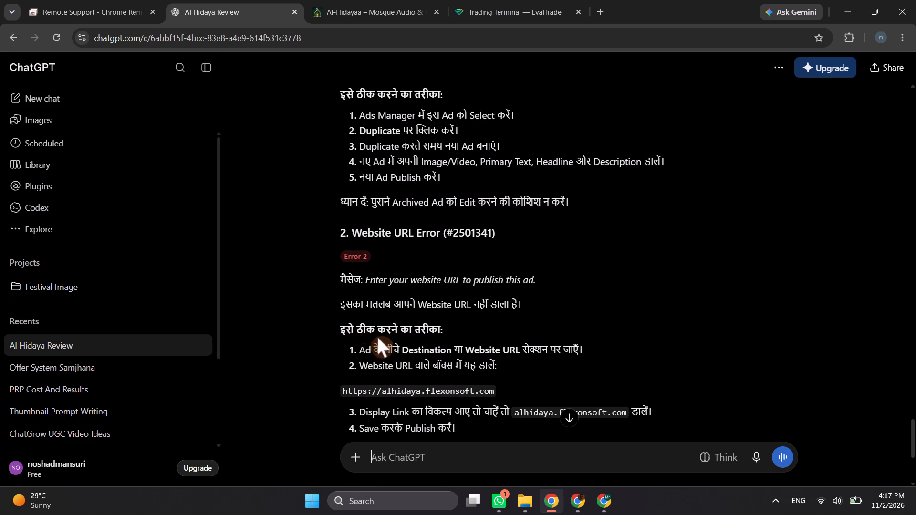
{"action": "scroll", "coordinate": [385, 342], "scroll_direction": "down", "scroll_amount": 1}
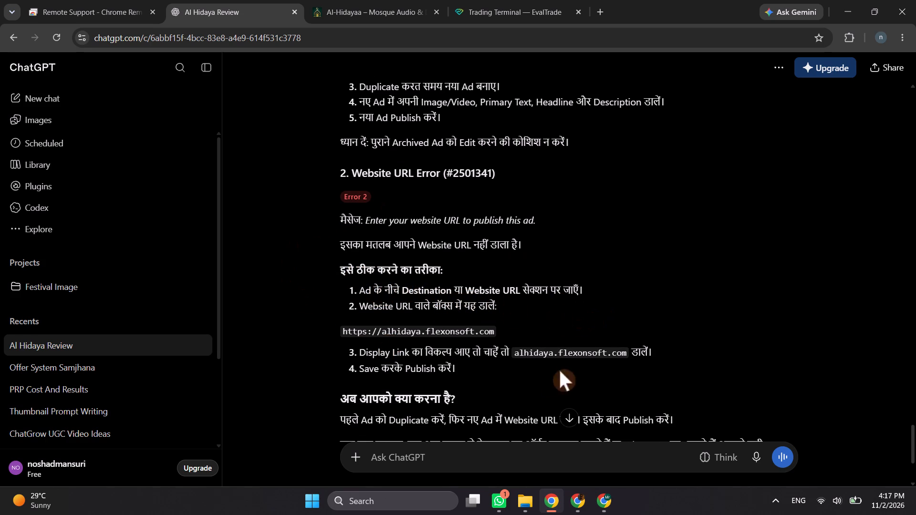
Return to Ads Manager and examine the Website Sales 2 ad's setup, source URL, creative and browser add-on settings.
{"action": "left_click", "coordinate": [593, 504]}
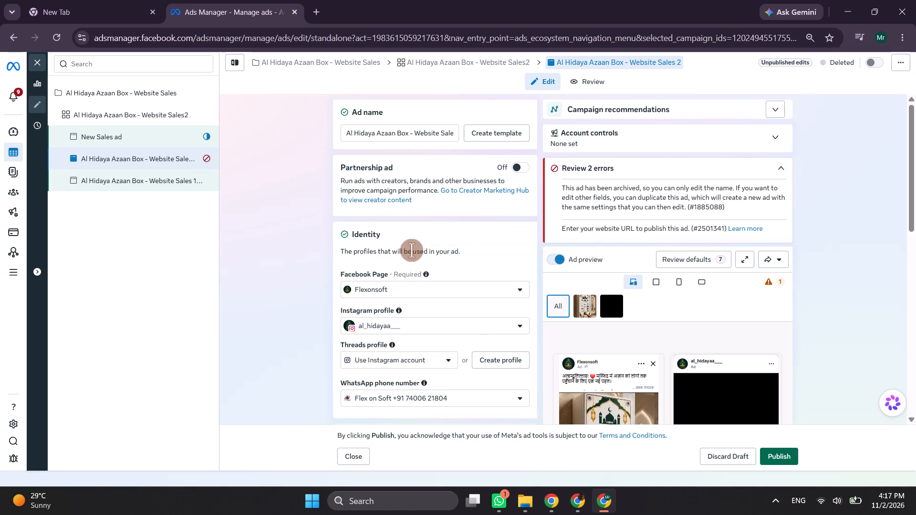
{"action": "scroll", "coordinate": [458, 228], "scroll_direction": "down", "scroll_amount": 3}
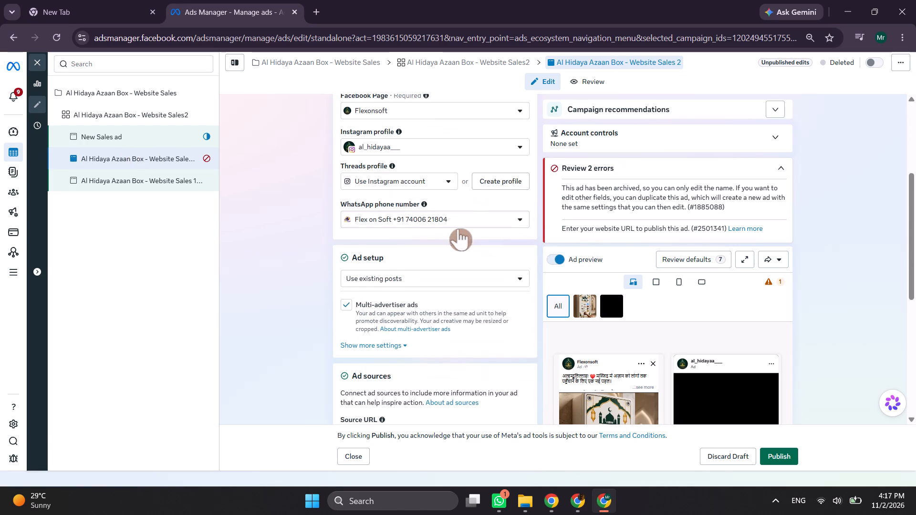
{"action": "scroll", "coordinate": [458, 228], "scroll_direction": "down", "scroll_amount": 1}
{"action": "scroll", "coordinate": [421, 302], "scroll_direction": "down", "scroll_amount": 1}
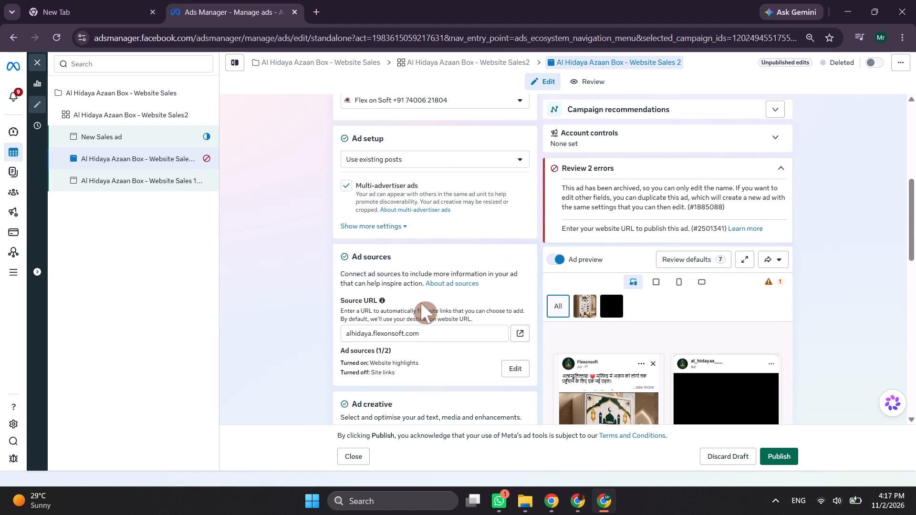
{"action": "scroll", "coordinate": [422, 313], "scroll_direction": "down", "scroll_amount": 1}
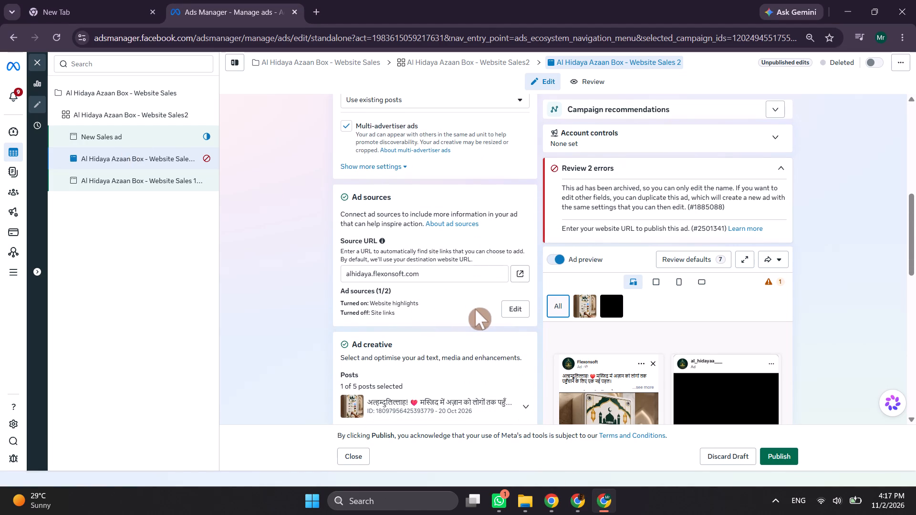
{"action": "scroll", "coordinate": [468, 306], "scroll_direction": "down", "scroll_amount": 1}
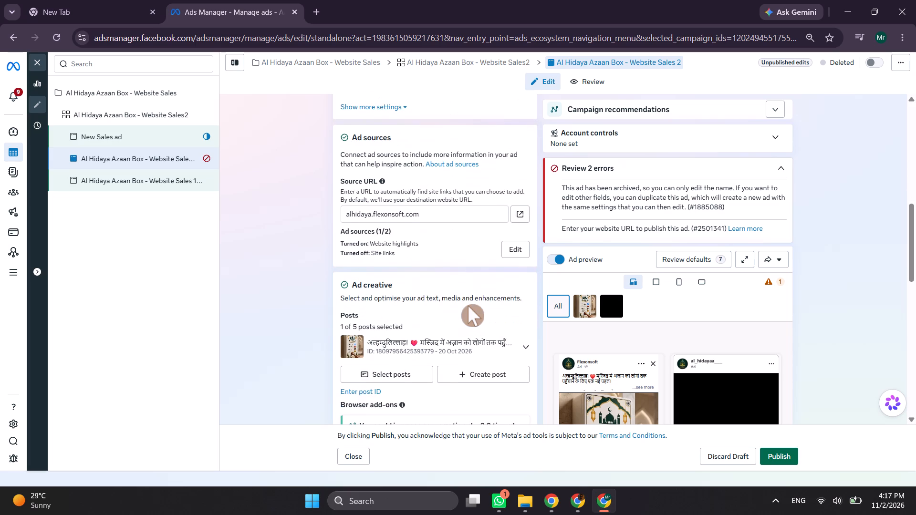
{"action": "scroll", "coordinate": [468, 306], "scroll_direction": "down", "scroll_amount": 3}
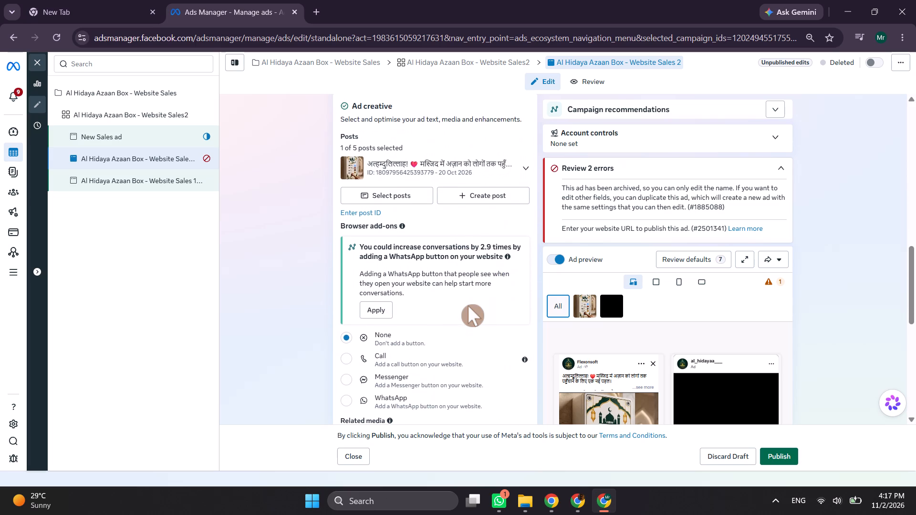
{"action": "scroll", "coordinate": [468, 306], "scroll_direction": "up", "scroll_amount": 3}
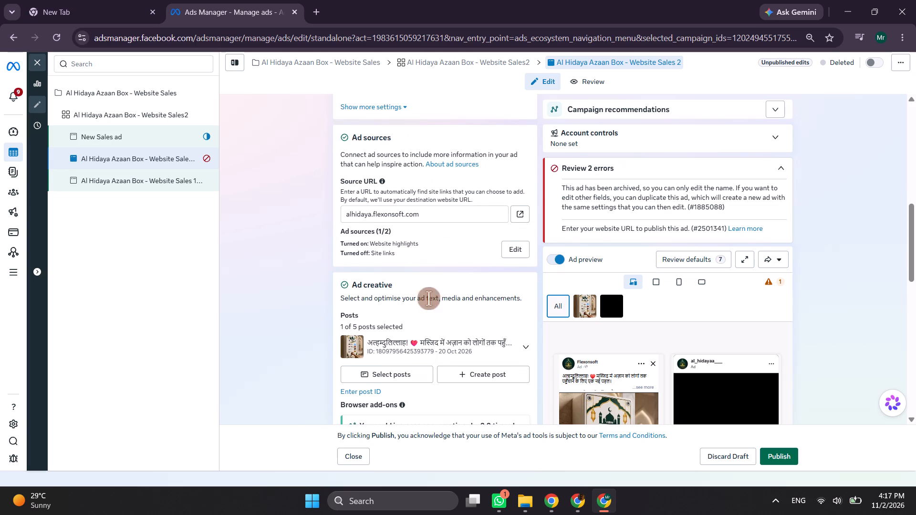
Open the Al Hidaya Azaan Box - Website Sales 1 – Copy draft and examine its ad setup, source URL and creative settings.
{"action": "scroll", "coordinate": [415, 297], "scroll_direction": "up", "scroll_amount": 1}
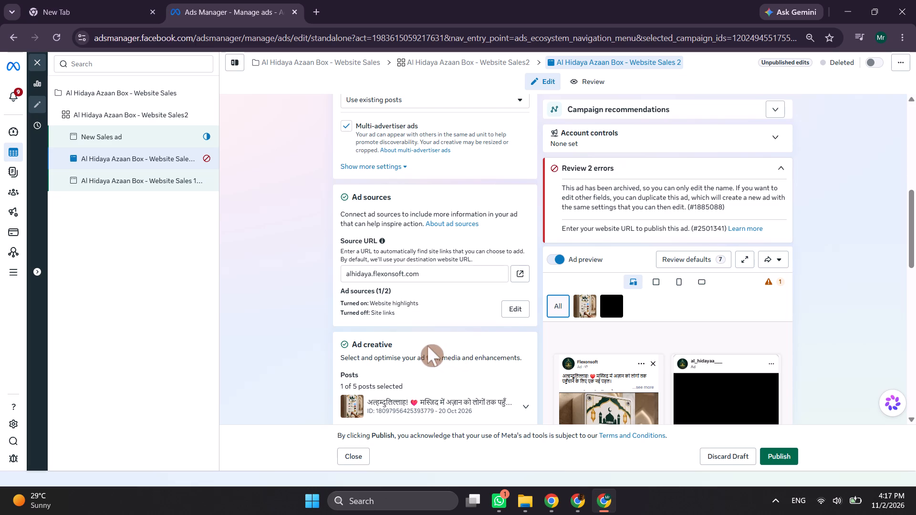
{"action": "left_click", "coordinate": [143, 179]}
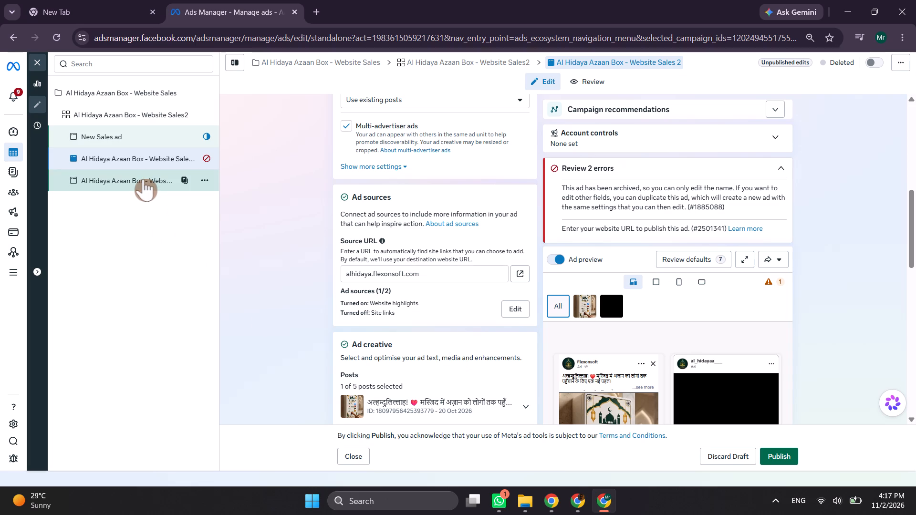
{"action": "left_click", "coordinate": [205, 182]}
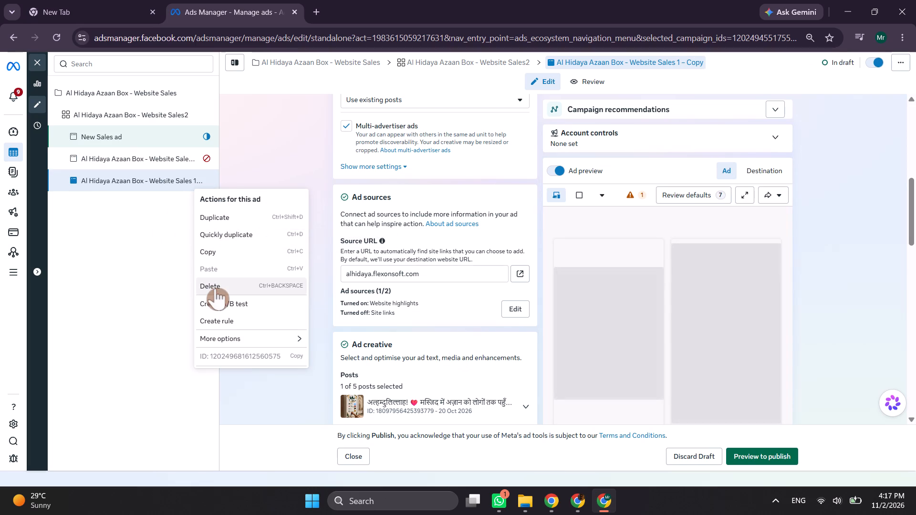
{"action": "left_click", "coordinate": [145, 260]}
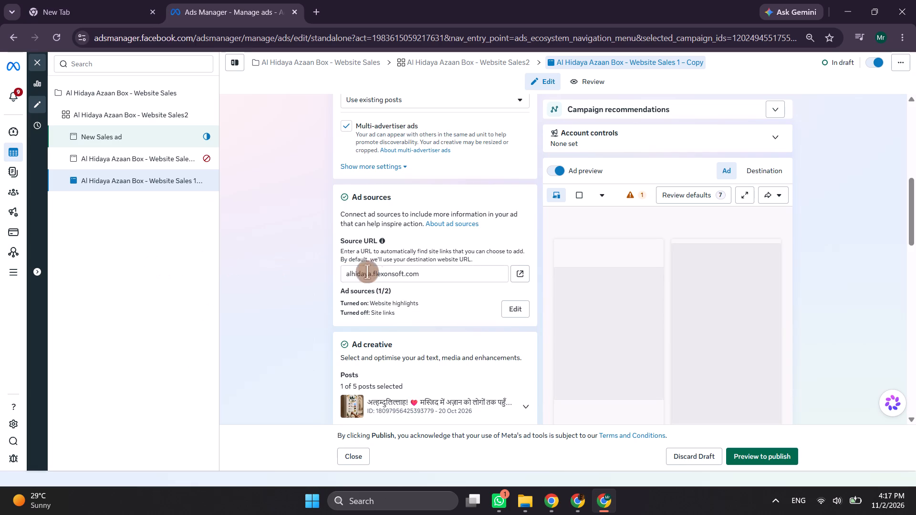
{"action": "scroll", "coordinate": [377, 278], "scroll_direction": "up", "scroll_amount": 11}
{"action": "scroll", "coordinate": [377, 278], "scroll_direction": "down", "scroll_amount": 6}
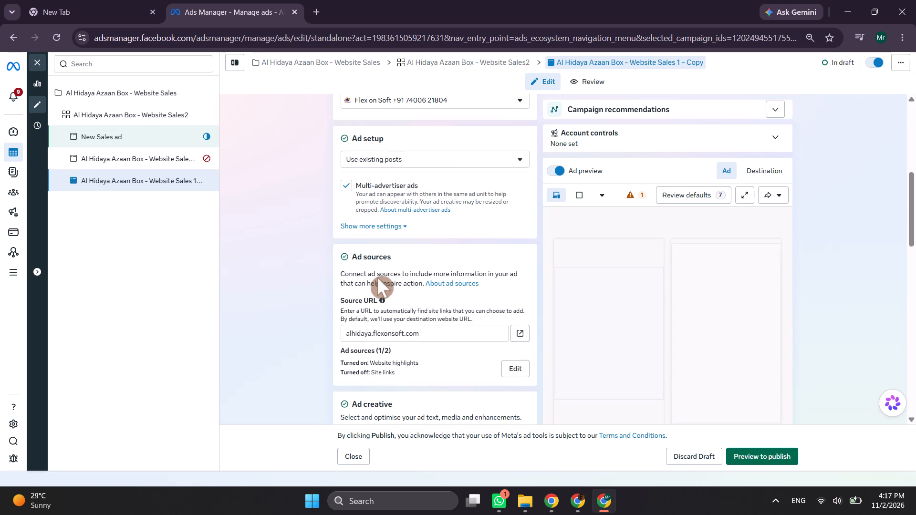
{"action": "scroll", "coordinate": [377, 278], "scroll_direction": "down", "scroll_amount": 3}
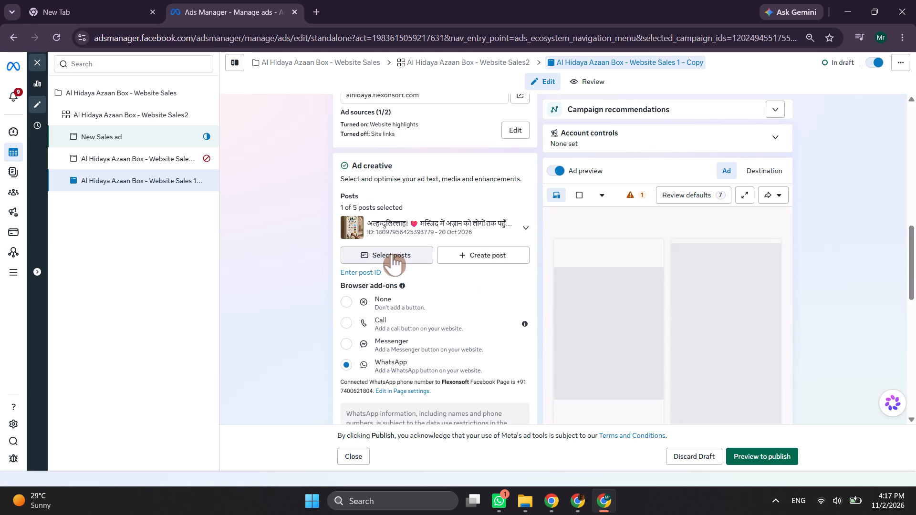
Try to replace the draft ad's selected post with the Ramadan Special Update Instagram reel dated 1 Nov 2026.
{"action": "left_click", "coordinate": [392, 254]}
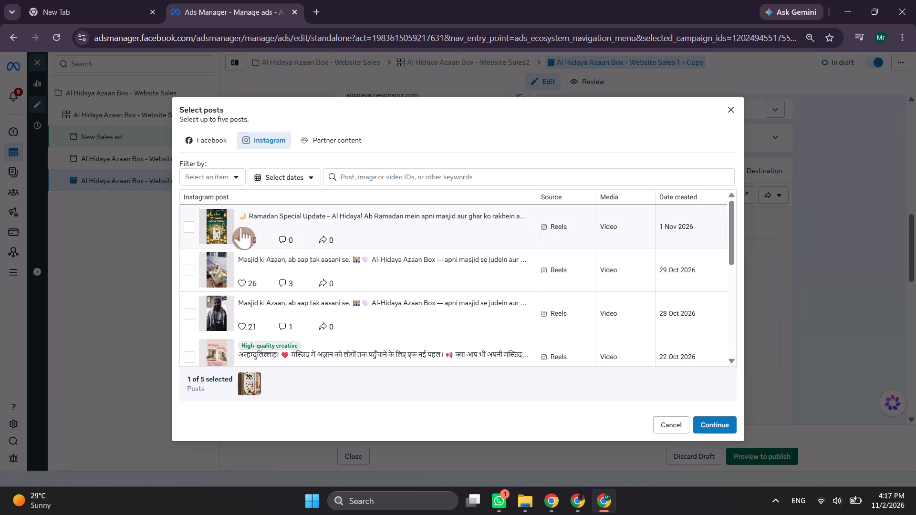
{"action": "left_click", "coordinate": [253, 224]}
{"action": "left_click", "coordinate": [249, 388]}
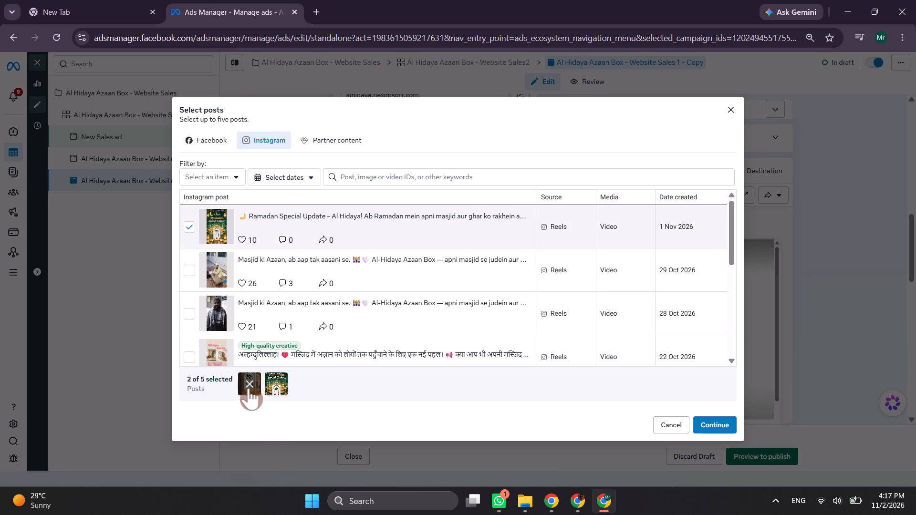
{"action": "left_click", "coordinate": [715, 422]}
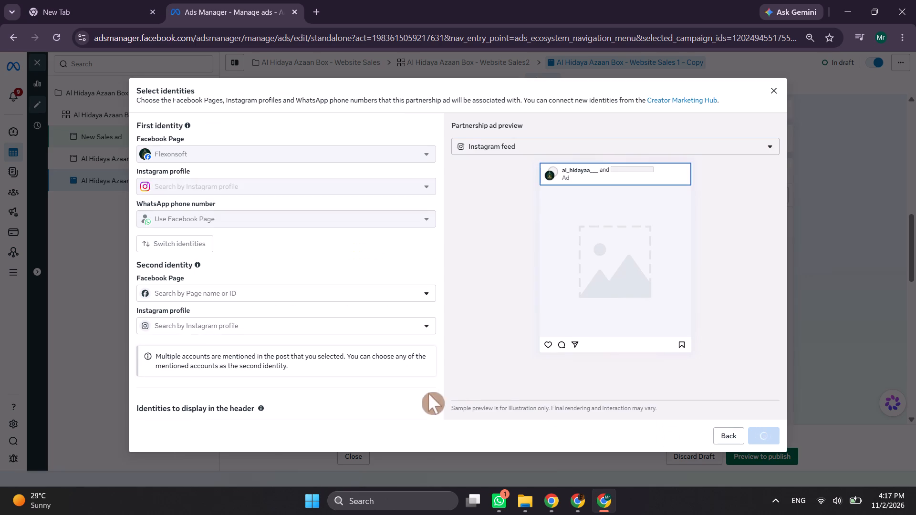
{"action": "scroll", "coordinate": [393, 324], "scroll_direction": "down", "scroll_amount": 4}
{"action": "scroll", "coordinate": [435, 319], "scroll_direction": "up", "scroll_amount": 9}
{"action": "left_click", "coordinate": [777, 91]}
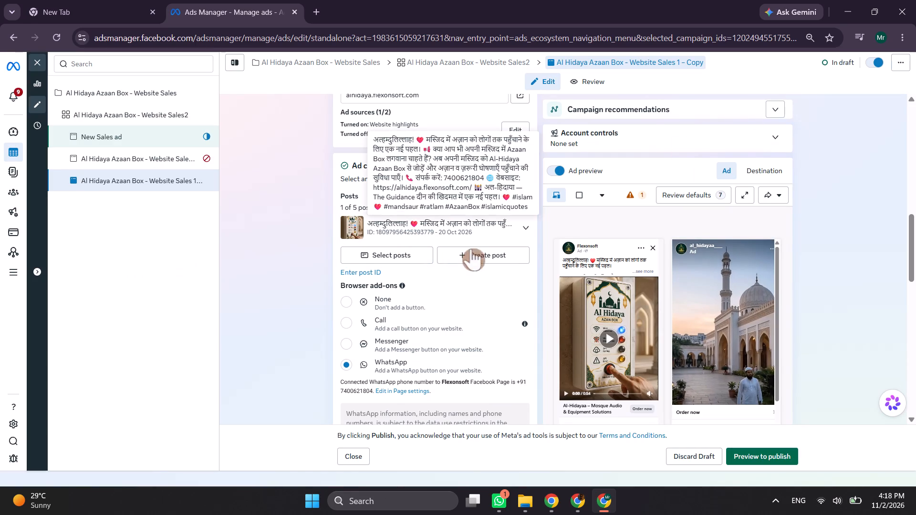
Delete the Al Hidaya Azaan Box - Website Sales 1 – Copy draft ad from the Website Sales2 ad set.
{"action": "left_click", "coordinate": [205, 178]}
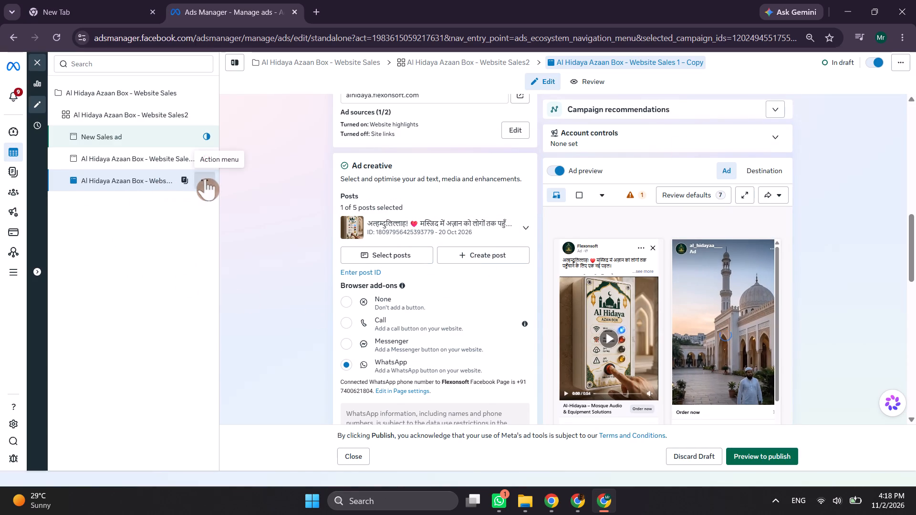
{"action": "left_click", "coordinate": [229, 288]}
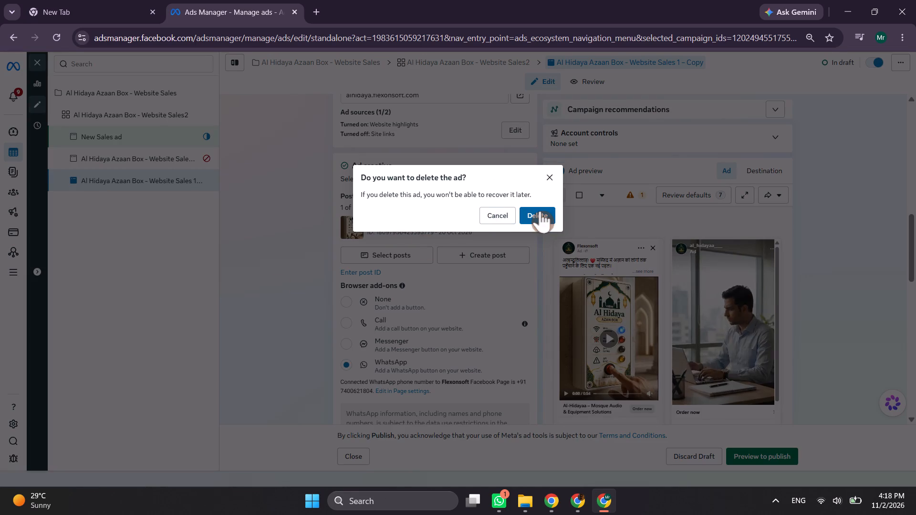
{"action": "left_click", "coordinate": [540, 211]}
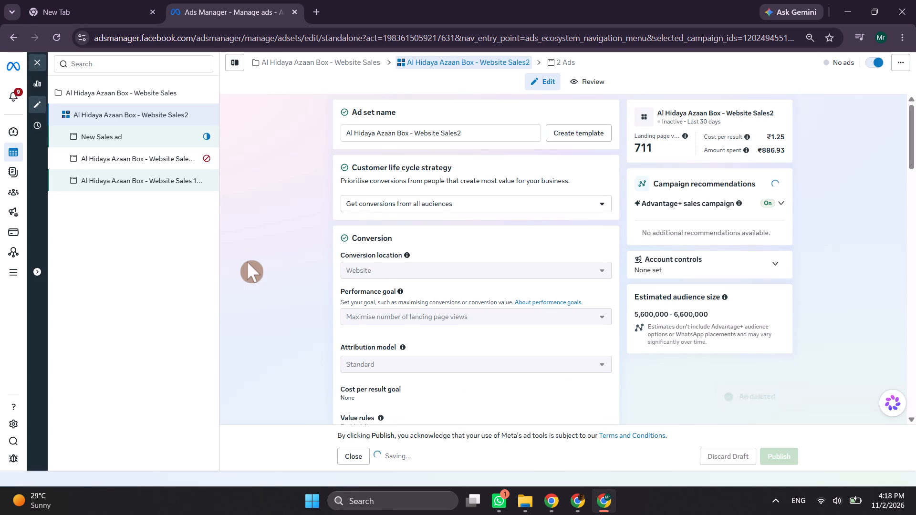
Open the New Sales ad, and go back to the Website Sales 2 ad to review its errors.
{"action": "left_click", "coordinate": [247, 262]}
{"action": "left_click", "coordinate": [143, 135]}
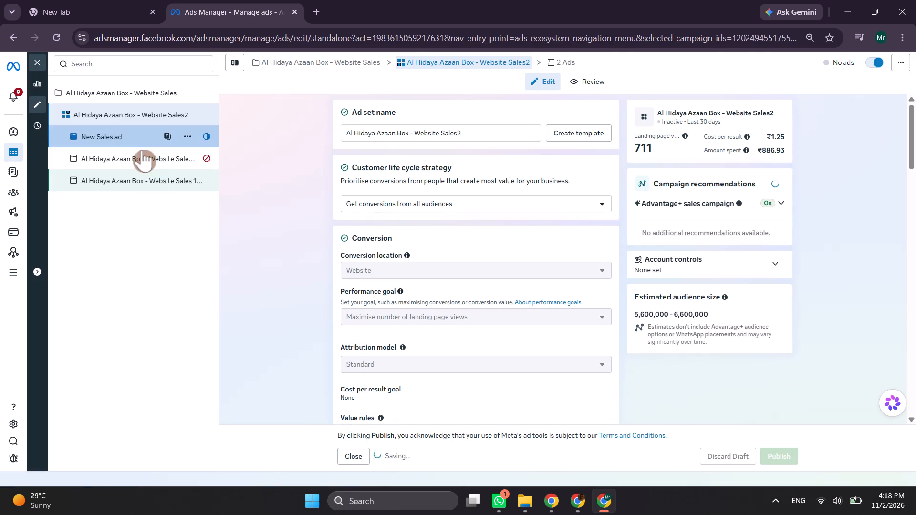
{"action": "left_click", "coordinate": [138, 161]}
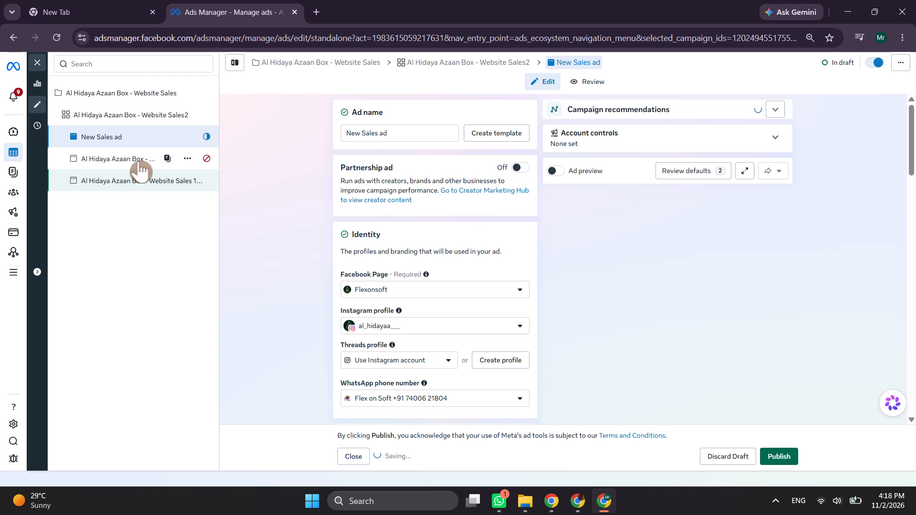
{"action": "scroll", "coordinate": [753, 200], "scroll_direction": "up", "scroll_amount": 2}
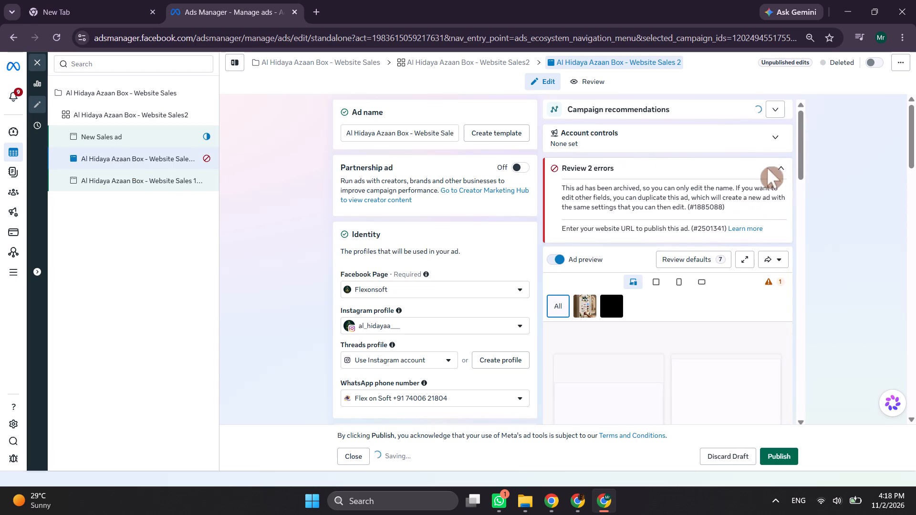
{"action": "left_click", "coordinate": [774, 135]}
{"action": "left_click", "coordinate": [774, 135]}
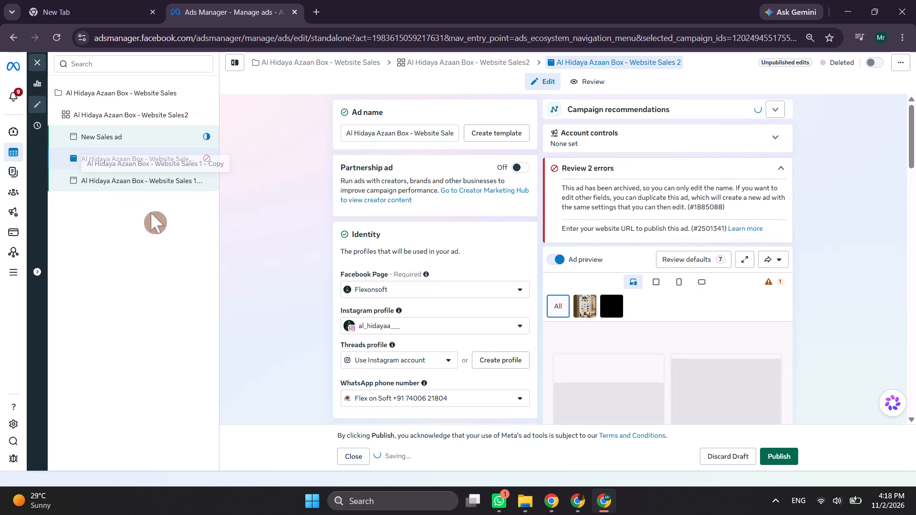
Open the Al Hidaya Azaan Box - Website Sales 1 - Copy draft and examine its ad setup, source URL, selected post and website URL.
{"action": "left_click", "coordinate": [141, 185]}
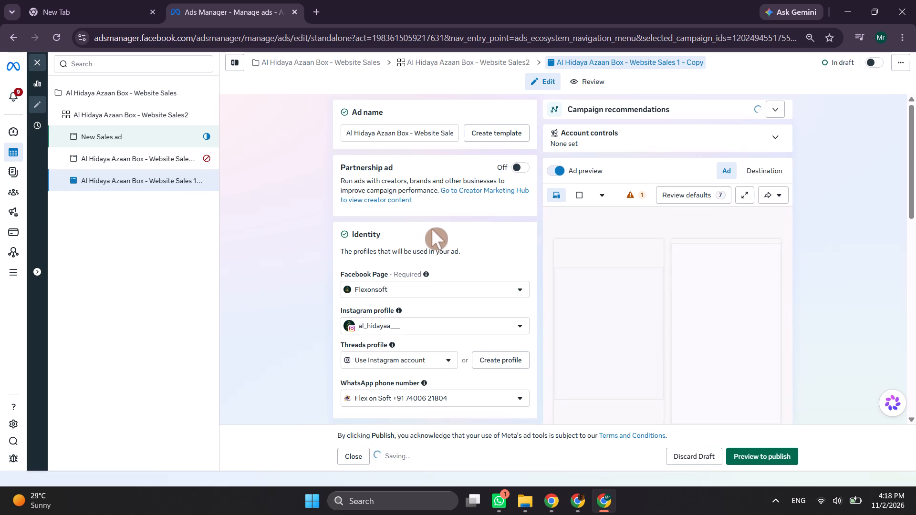
{"action": "scroll", "coordinate": [433, 229], "scroll_direction": "down", "scroll_amount": 6}
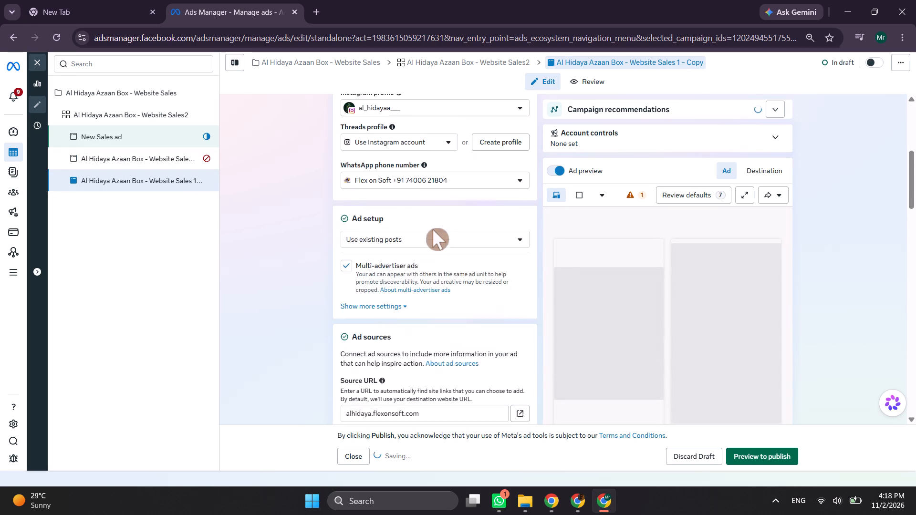
{"action": "scroll", "coordinate": [433, 229], "scroll_direction": "down", "scroll_amount": 3}
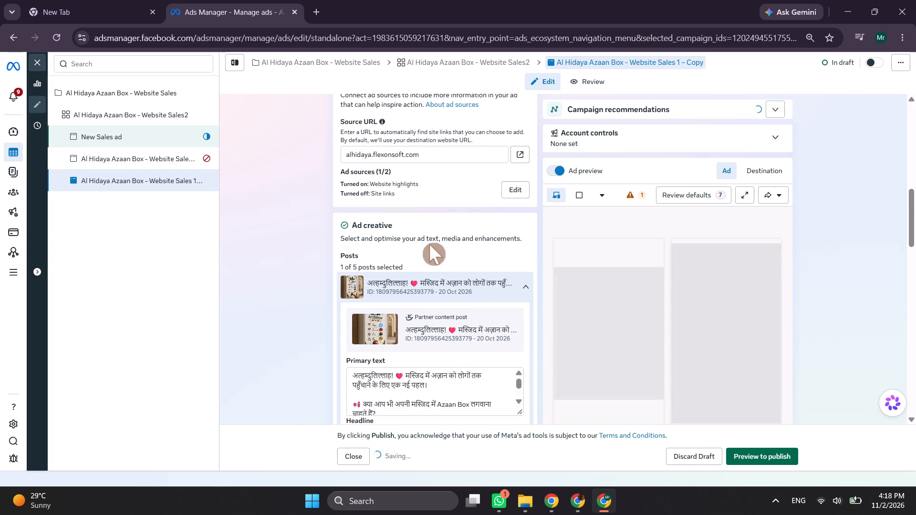
{"action": "scroll", "coordinate": [437, 221], "scroll_direction": "down", "scroll_amount": 1}
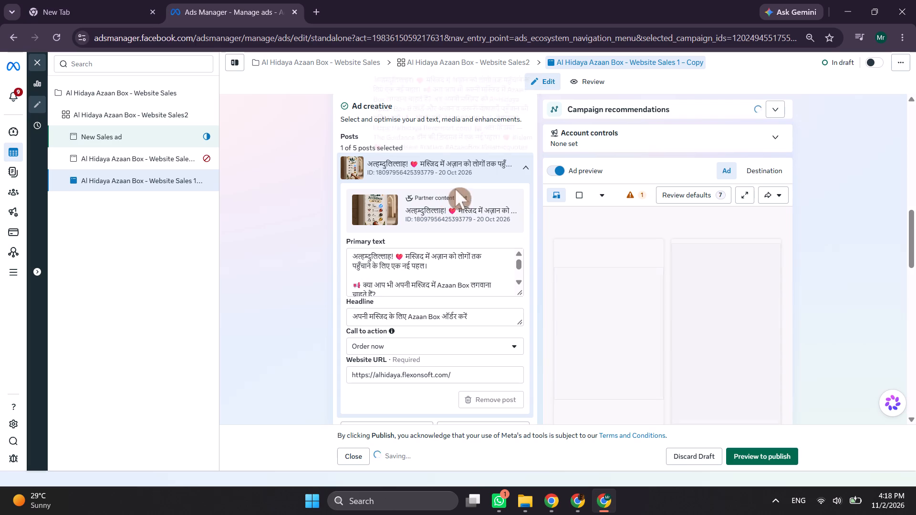
{"action": "left_click", "coordinate": [460, 182]}
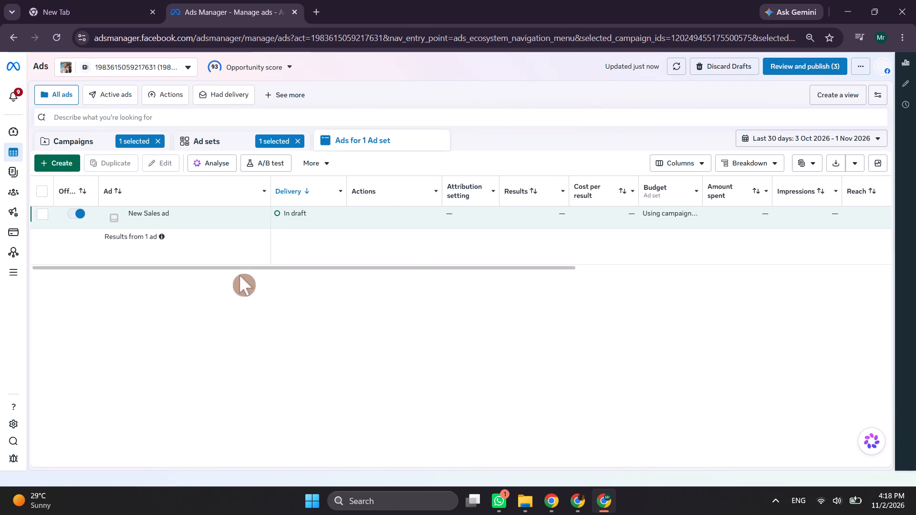
Switch from the ads list to the selected campaign's ad sets list.
{"action": "scroll", "coordinate": [239, 275], "scroll_direction": "up", "scroll_amount": 1}
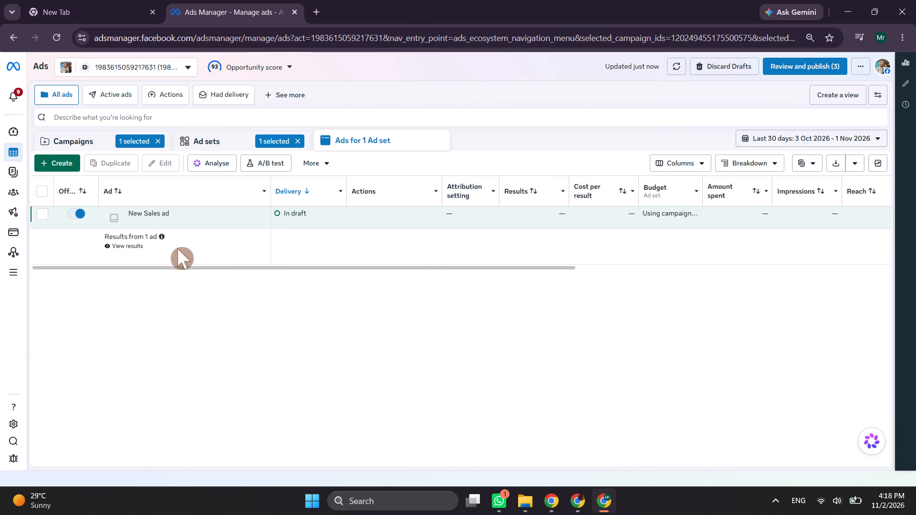
{"action": "left_click", "coordinate": [205, 137]}
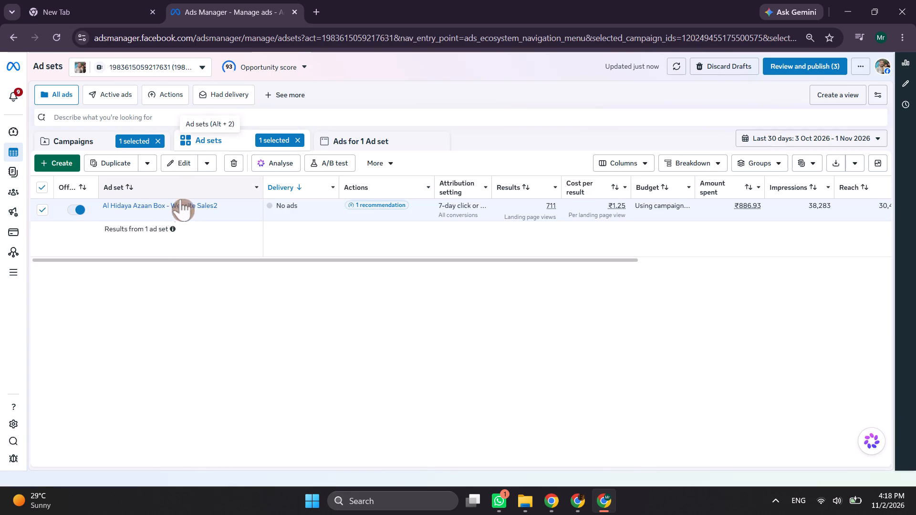
Duplicate the Al Hidaya Azaan Box - Website Sales 2 ad in the Website Sales2 ad set, with all recommendations applied.
{"action": "left_click", "coordinate": [121, 213]}
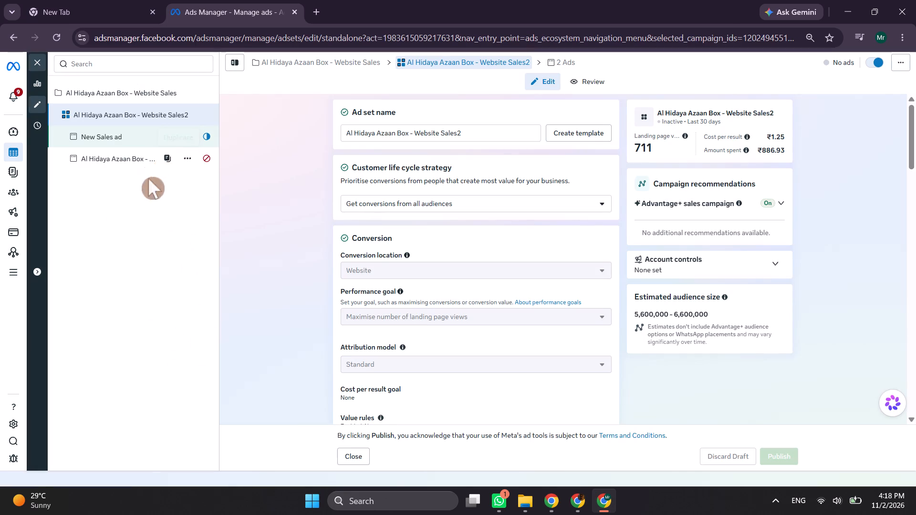
{"action": "left_click", "coordinate": [273, 222]}
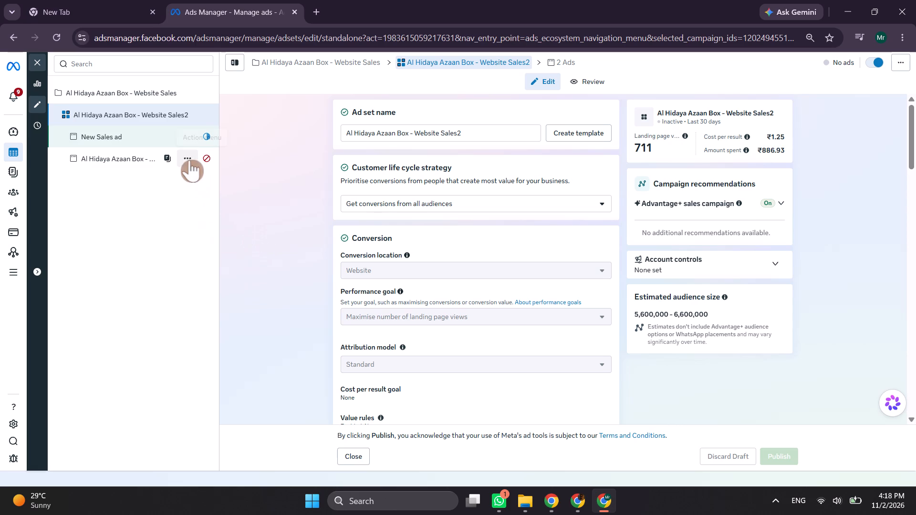
{"action": "left_click", "coordinate": [189, 159]}
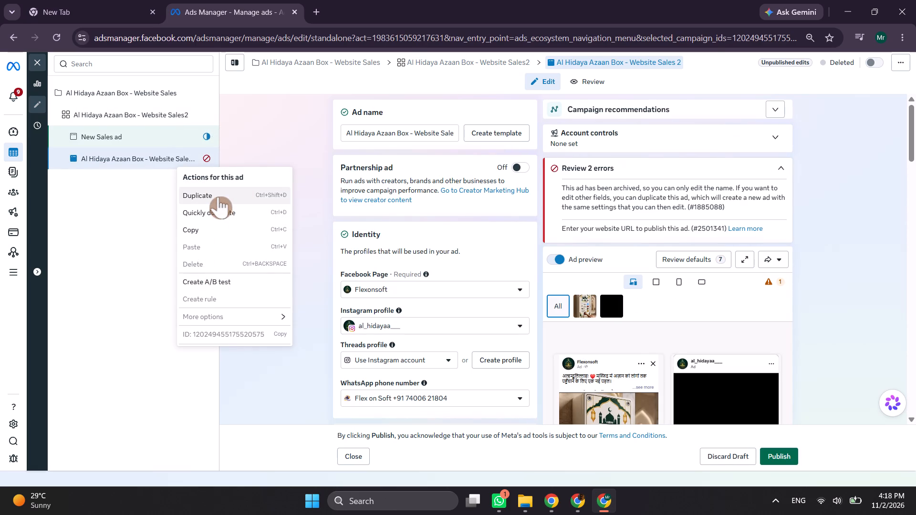
{"action": "left_click", "coordinate": [218, 196]}
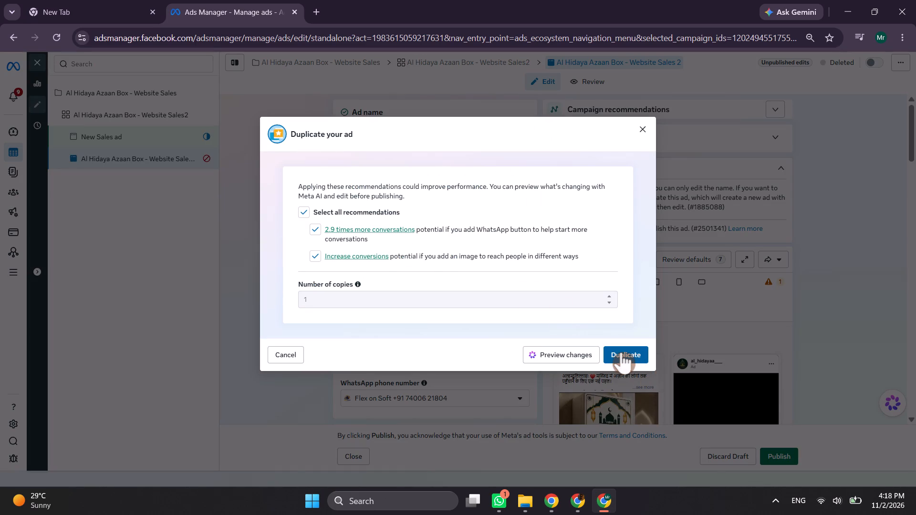
{"action": "left_click", "coordinate": [621, 352]}
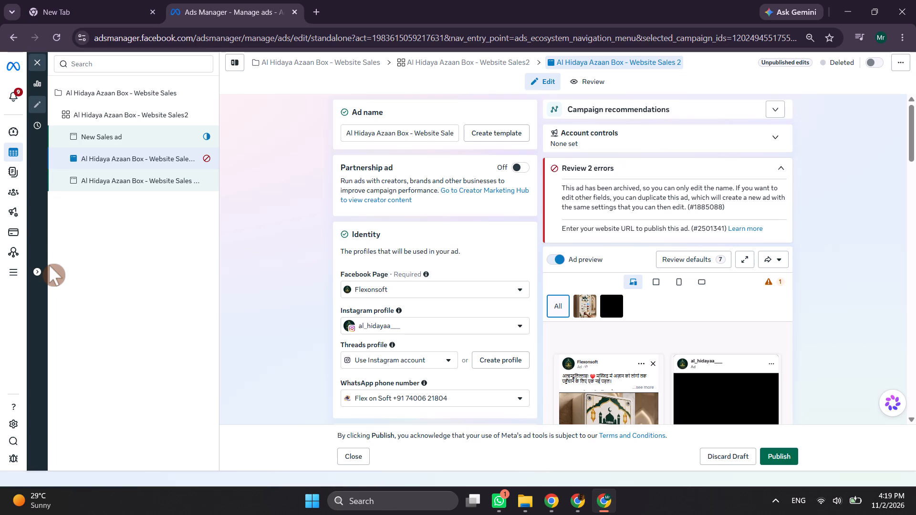
Open the Al Hidaya Azaan Box - Website Sales 2 – Copy draft and examine its source URL and selected post details.
{"action": "left_click", "coordinate": [119, 178]}
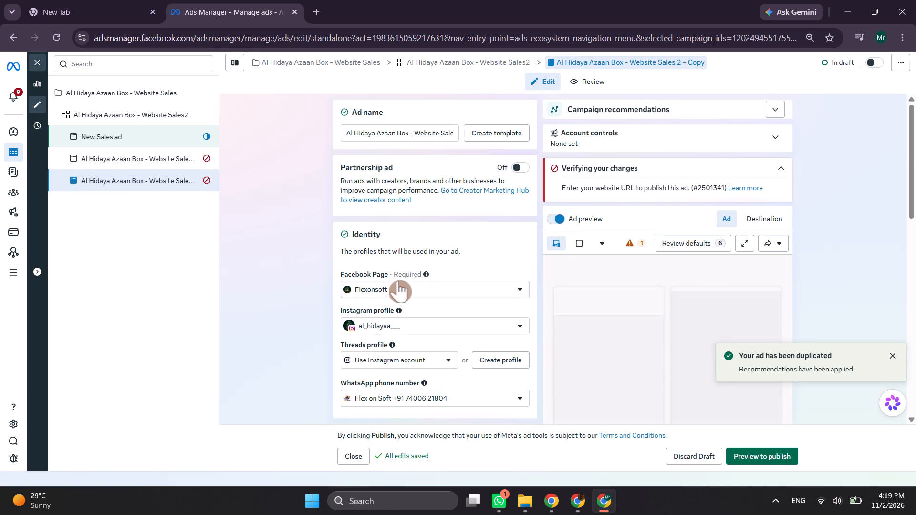
{"action": "scroll", "coordinate": [397, 280], "scroll_direction": "down", "scroll_amount": 8}
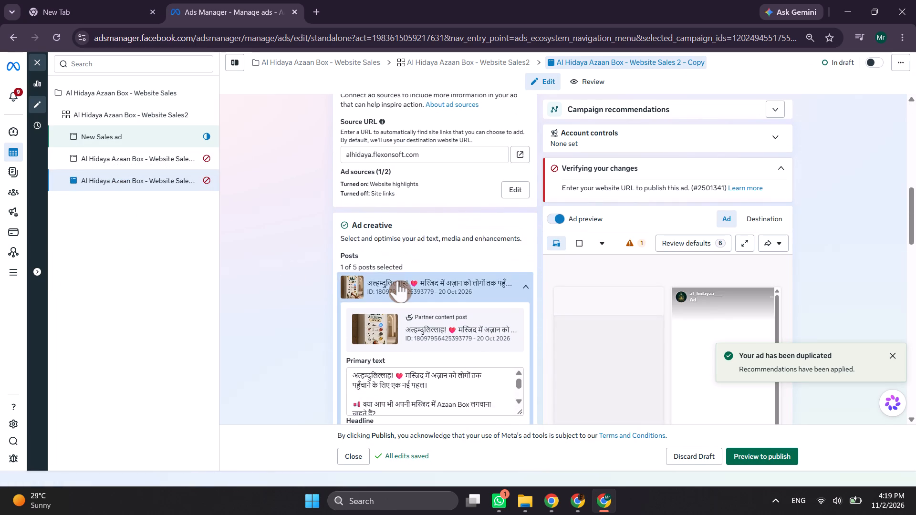
{"action": "scroll", "coordinate": [397, 280], "scroll_direction": "down", "scroll_amount": 1}
{"action": "left_click", "coordinate": [527, 226]}
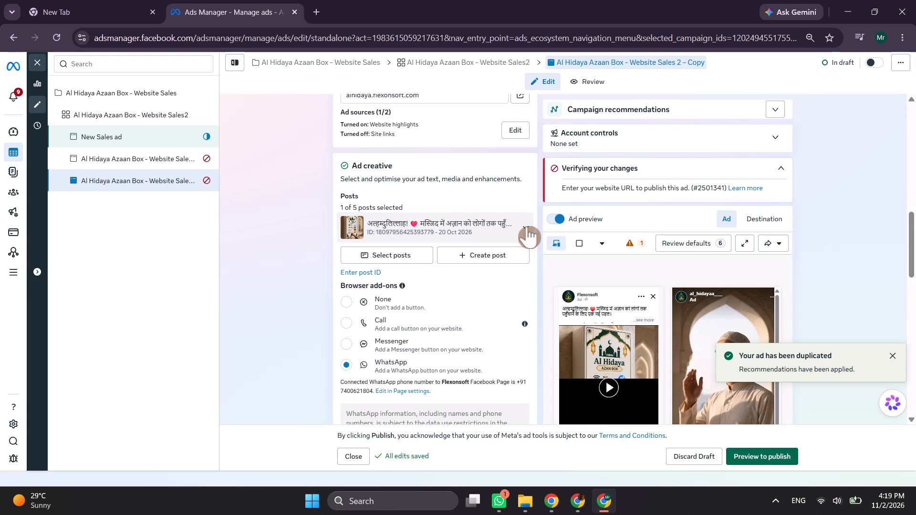
{"action": "left_click", "coordinate": [453, 217]}
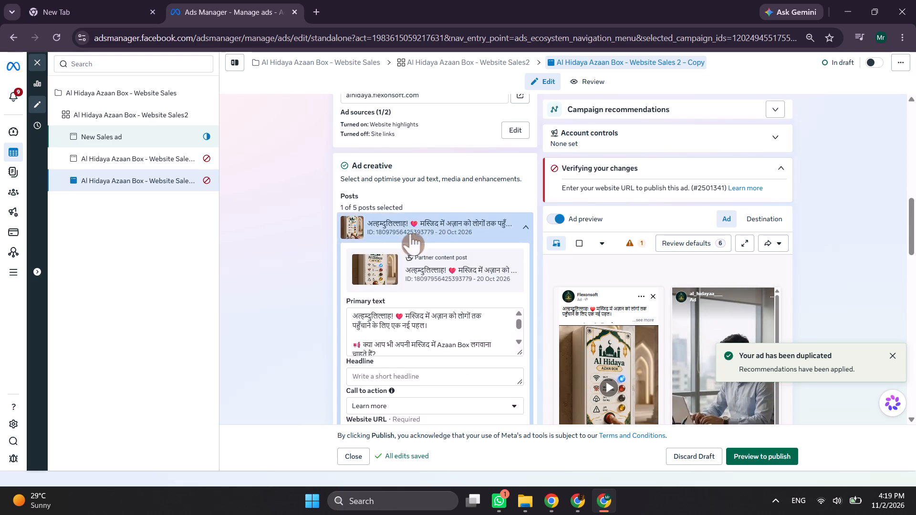
{"action": "scroll", "coordinate": [407, 235], "scroll_direction": "down", "scroll_amount": 4}
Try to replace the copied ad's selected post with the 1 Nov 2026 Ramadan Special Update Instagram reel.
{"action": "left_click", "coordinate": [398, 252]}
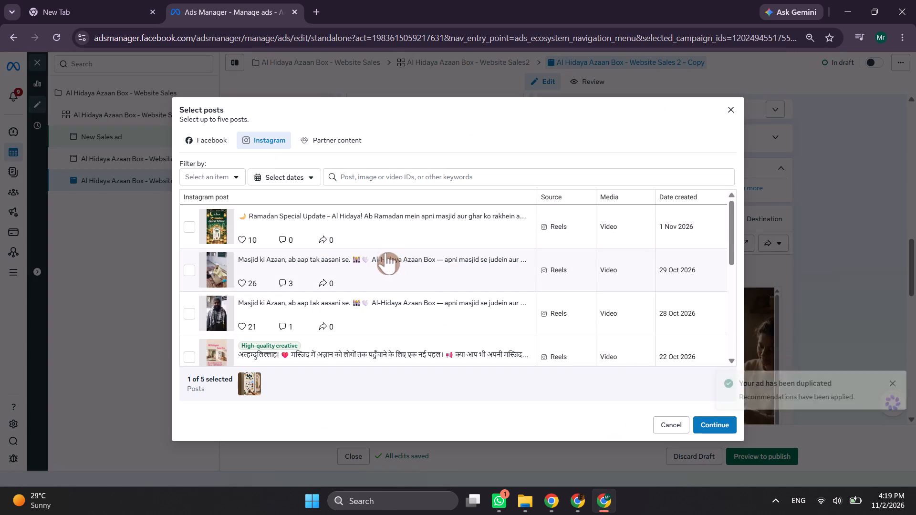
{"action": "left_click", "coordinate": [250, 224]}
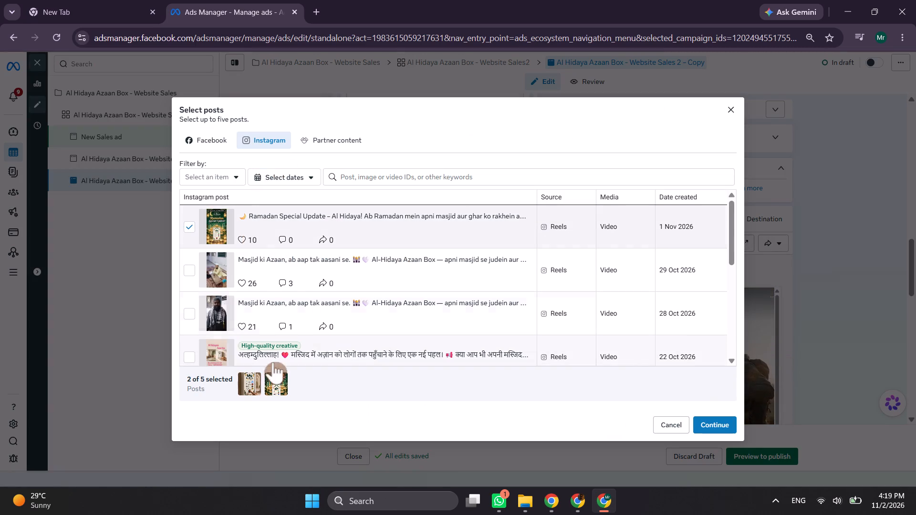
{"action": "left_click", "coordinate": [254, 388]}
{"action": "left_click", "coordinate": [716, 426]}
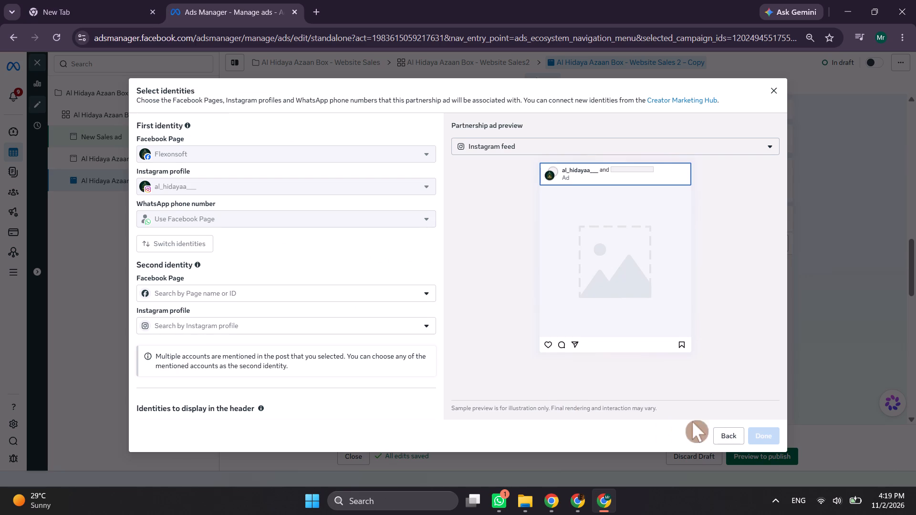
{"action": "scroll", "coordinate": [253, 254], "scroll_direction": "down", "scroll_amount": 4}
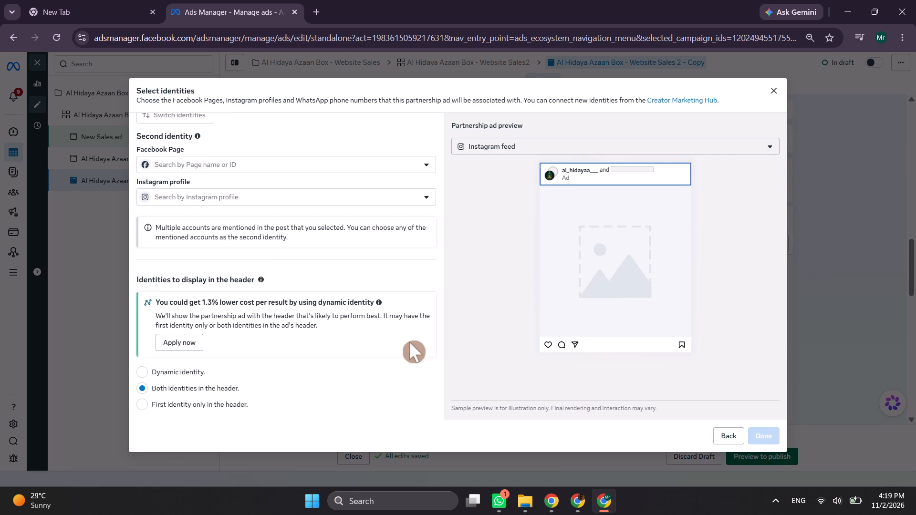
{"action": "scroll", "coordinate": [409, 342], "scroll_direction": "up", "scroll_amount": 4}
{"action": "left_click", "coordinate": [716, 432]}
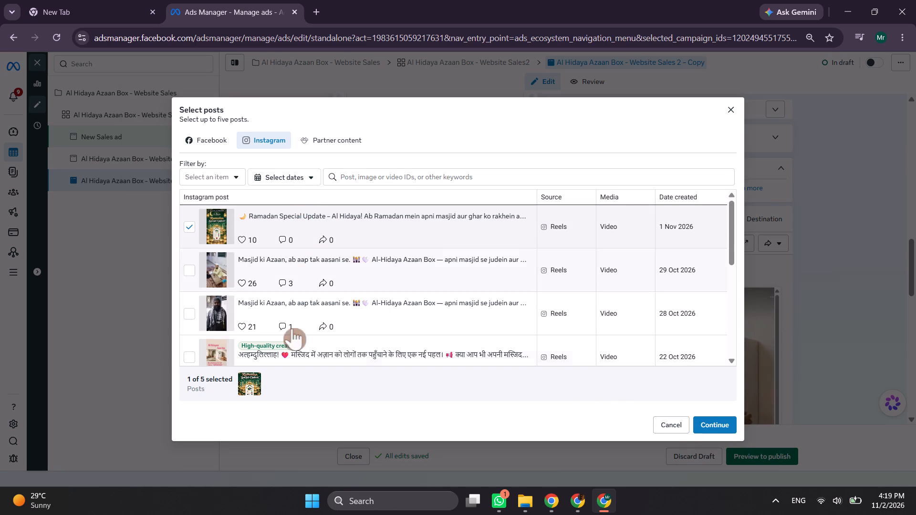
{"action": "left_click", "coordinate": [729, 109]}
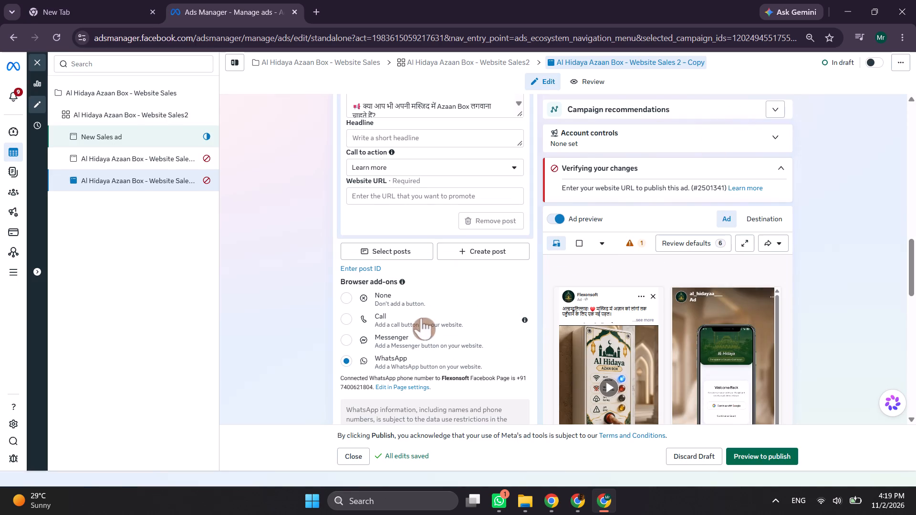
Enter the website URL to promote for the copied ad's selected post.
{"action": "scroll", "coordinate": [409, 298], "scroll_direction": "up", "scroll_amount": 2}
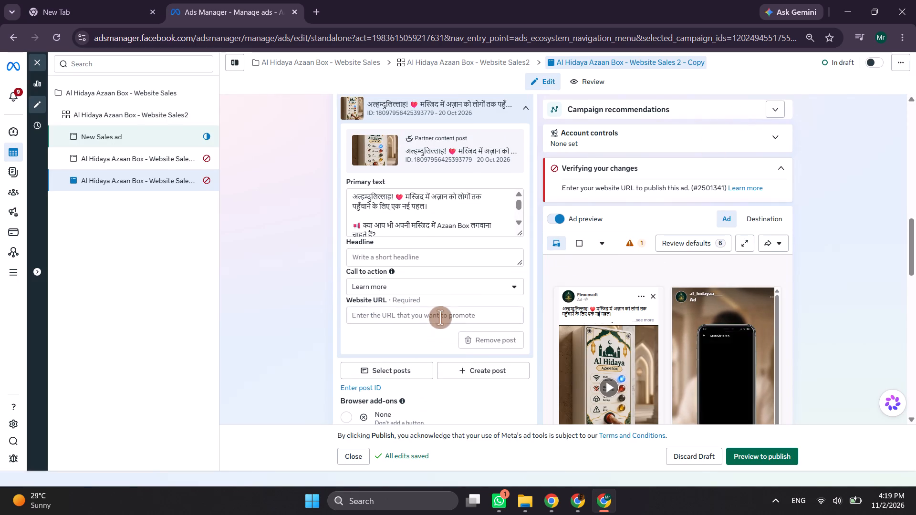
{"action": "left_click", "coordinate": [440, 315]}
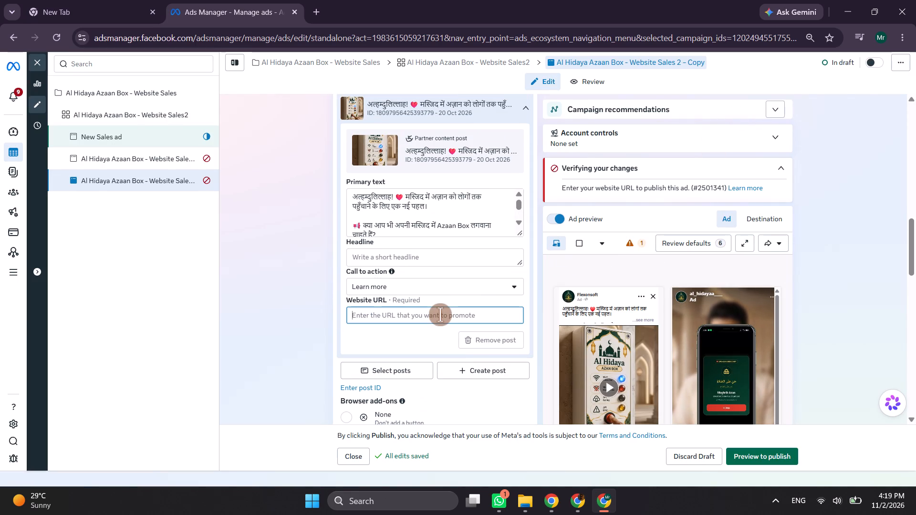
{"action": "key", "text": "ctrl+v"}
{"action": "left_click", "coordinate": [450, 315]}
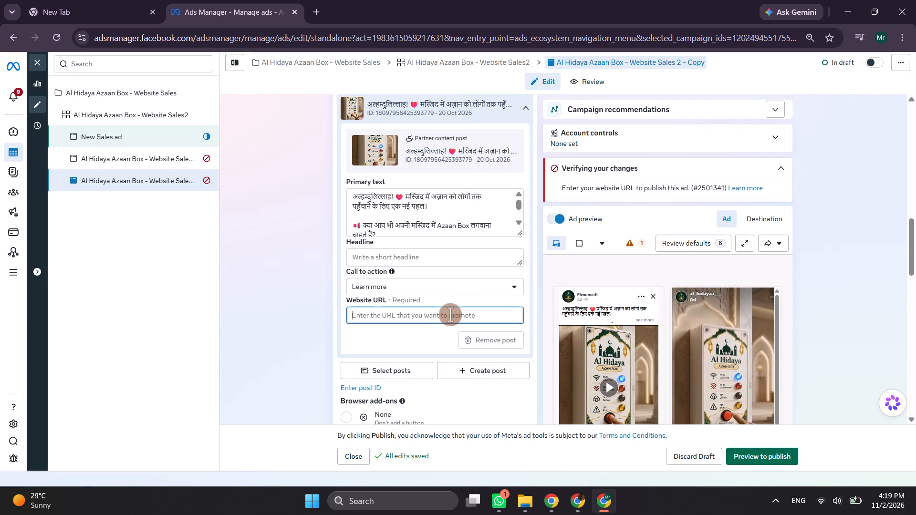
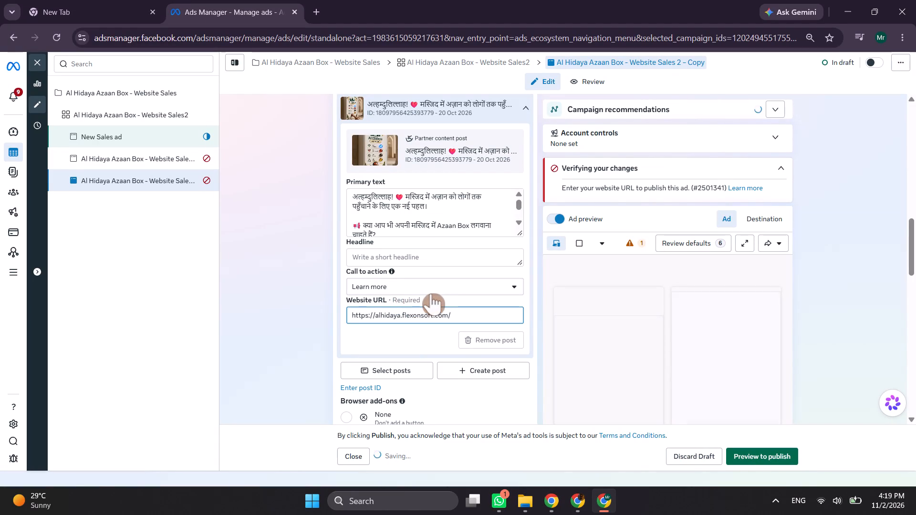
{"action": "key", "text": "Return"}
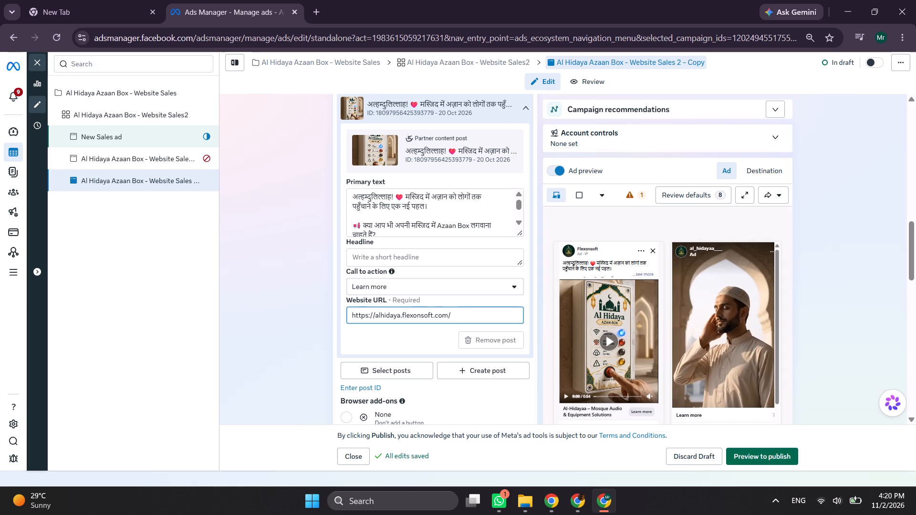
Examine the Website Sales 2 - Copy draft's ad sources, selected post, primary text, call to action and website URL.
{"action": "scroll", "coordinate": [435, 257], "scroll_direction": "up", "scroll_amount": 2}
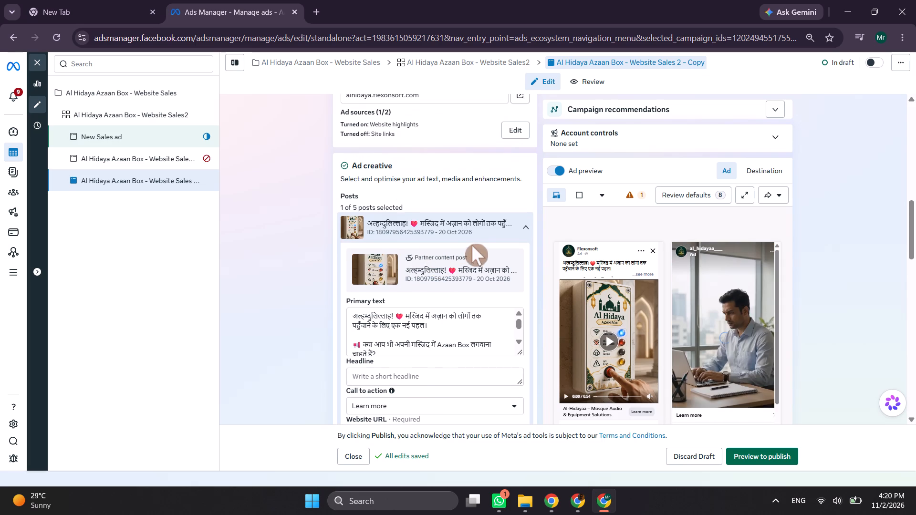
{"action": "scroll", "coordinate": [403, 229], "scroll_direction": "down", "scroll_amount": 2}
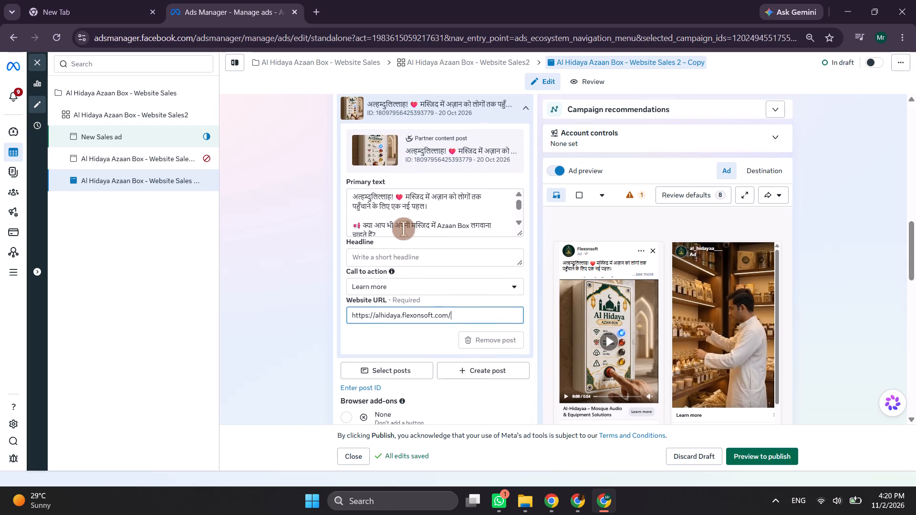
{"action": "scroll", "coordinate": [410, 323], "scroll_direction": "up", "scroll_amount": 2}
{"action": "scroll", "coordinate": [410, 323], "scroll_direction": "down", "scroll_amount": 1}
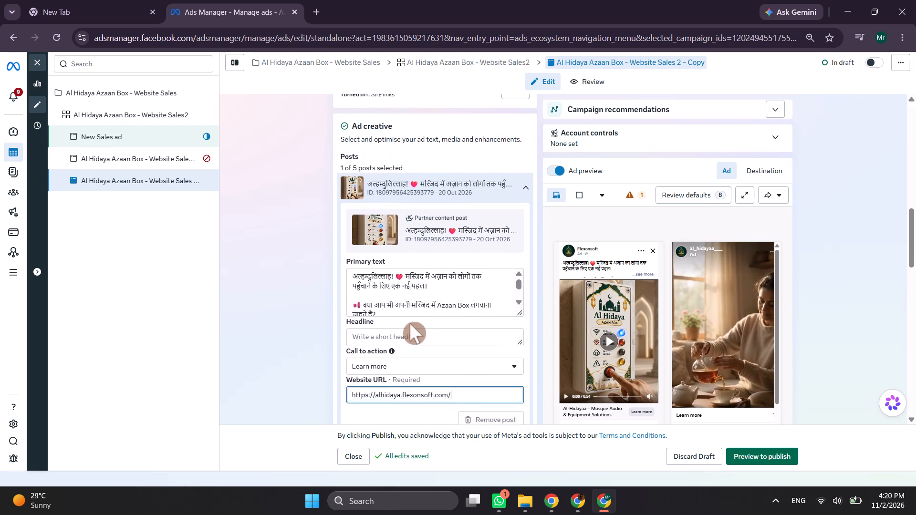
{"action": "scroll", "coordinate": [410, 323], "scroll_direction": "down", "scroll_amount": 1}
{"action": "scroll", "coordinate": [419, 397], "scroll_direction": "down", "scroll_amount": 1}
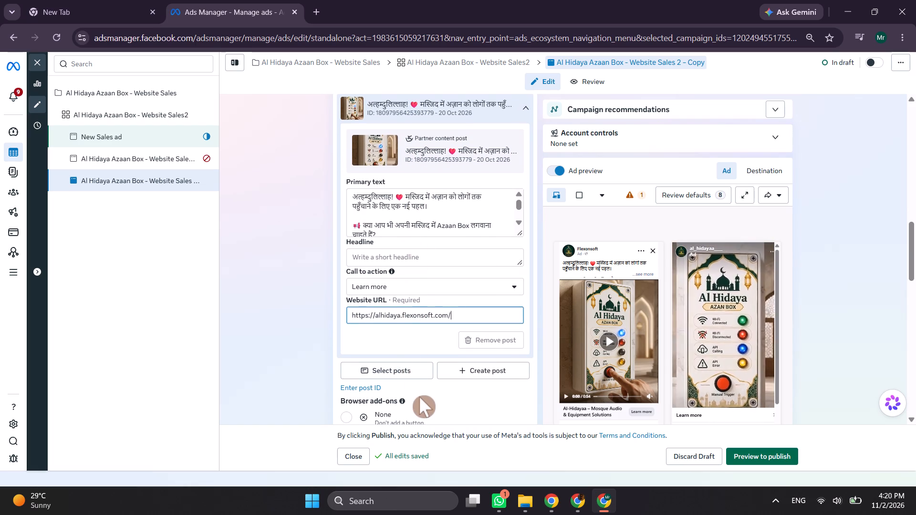
{"action": "scroll", "coordinate": [419, 397], "scroll_direction": "down", "scroll_amount": 1}
{"action": "scroll", "coordinate": [419, 397], "scroll_direction": "up", "scroll_amount": 4}
Add the Instagram reel "Ramadan Special Update – Al Hidaya!" dated 1 Nov 2026 to the ad's selected posts.
{"action": "left_click", "coordinate": [453, 182]}
{"action": "left_click", "coordinate": [443, 212]}
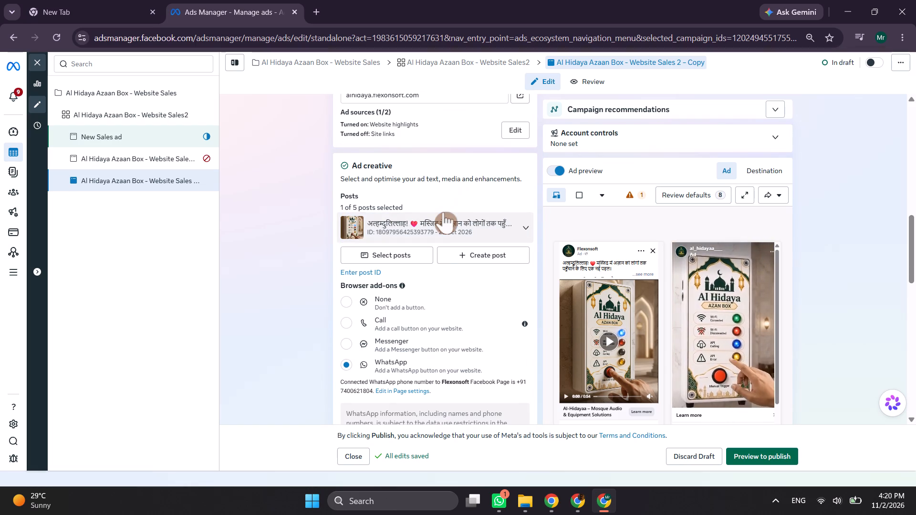
{"action": "left_click", "coordinate": [406, 260]}
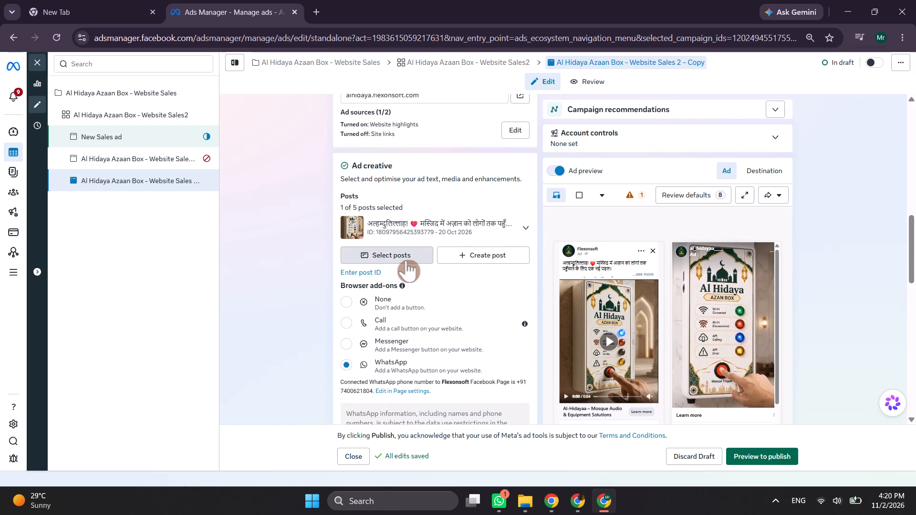
{"action": "left_click", "coordinate": [197, 226]}
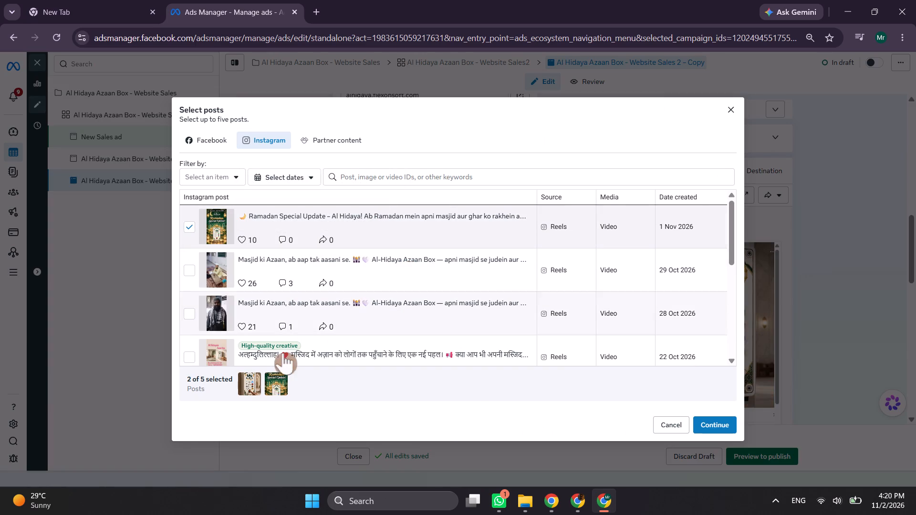
{"action": "left_click", "coordinate": [708, 414]}
{"action": "left_click", "coordinate": [710, 421]}
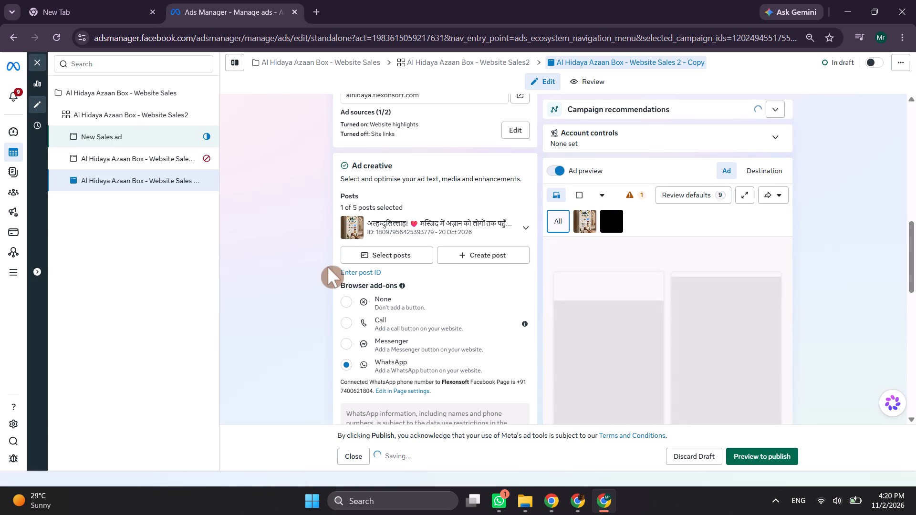
Preview the newly added second media in the ad preview and compare it with the posts and related media settings.
{"action": "scroll", "coordinate": [328, 267], "scroll_direction": "up", "scroll_amount": 1}
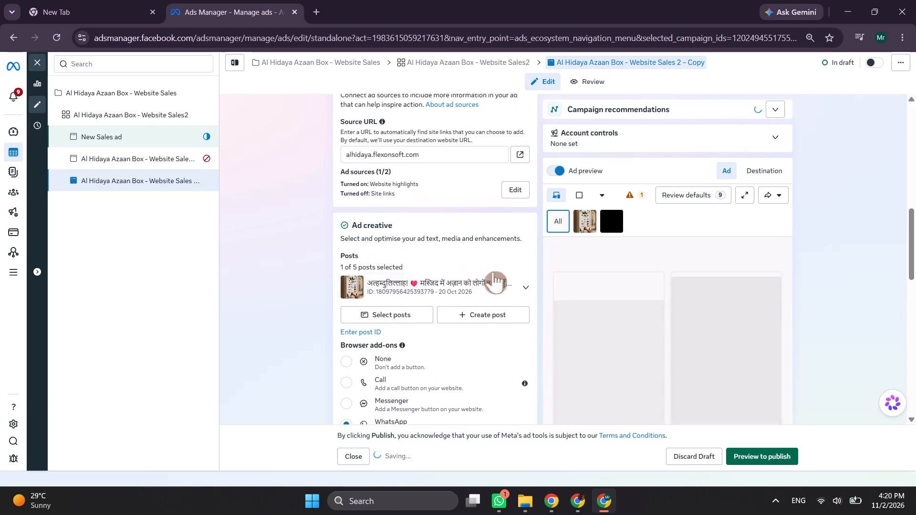
{"action": "left_click", "coordinate": [614, 224]}
{"action": "scroll", "coordinate": [604, 264], "scroll_direction": "down", "scroll_amount": 1}
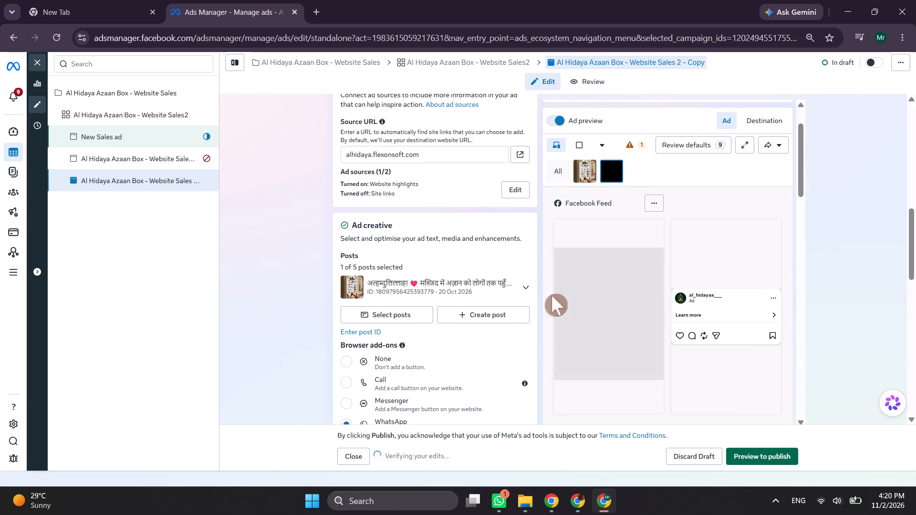
{"action": "scroll", "coordinate": [446, 274], "scroll_direction": "up", "scroll_amount": 3}
{"action": "scroll", "coordinate": [446, 274], "scroll_direction": "down", "scroll_amount": 9}
{"action": "scroll", "coordinate": [446, 274], "scroll_direction": "up", "scroll_amount": 4}
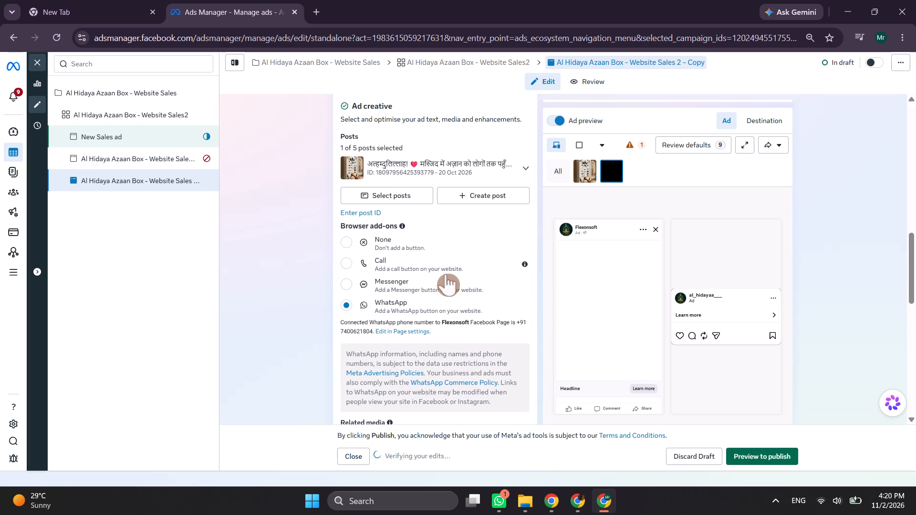
{"action": "scroll", "coordinate": [446, 274], "scroll_direction": "down", "scroll_amount": 3}
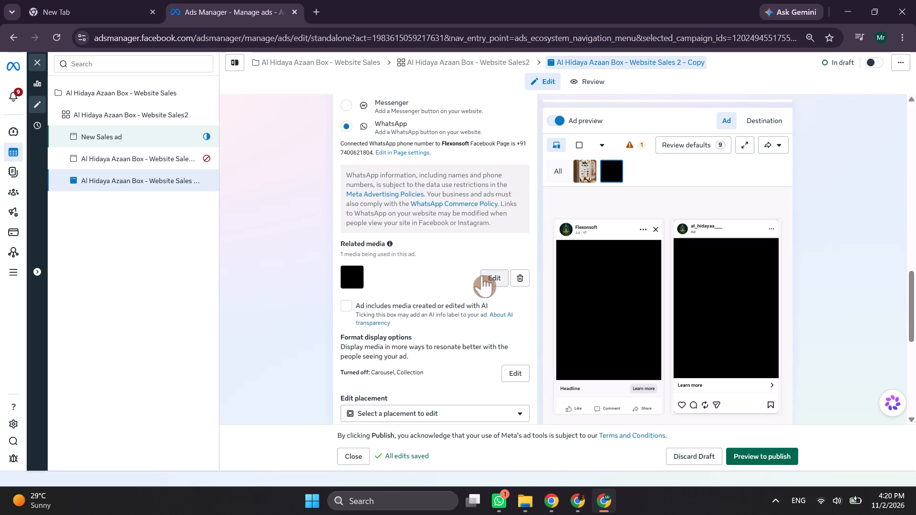
{"action": "scroll", "coordinate": [476, 303], "scroll_direction": "up", "scroll_amount": 3}
{"action": "scroll", "coordinate": [476, 303], "scroll_direction": "down", "scroll_amount": 1}
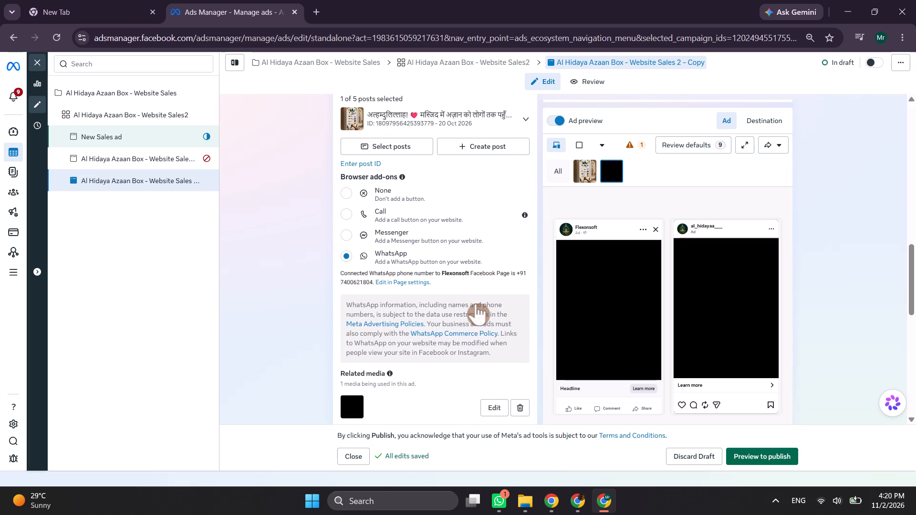
{"action": "left_click", "coordinate": [579, 303]}
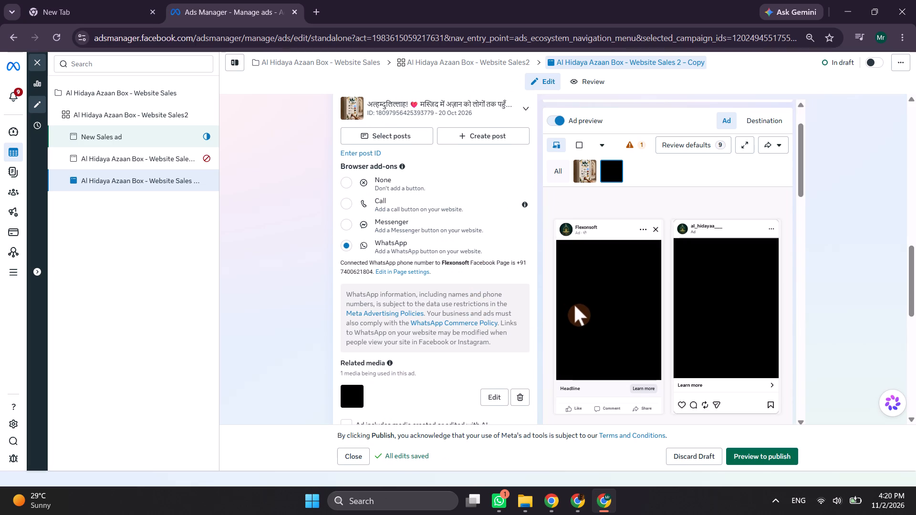
{"action": "scroll", "coordinate": [574, 305], "scroll_direction": "up", "scroll_amount": 2}
{"action": "scroll", "coordinate": [583, 295], "scroll_direction": "down", "scroll_amount": 2}
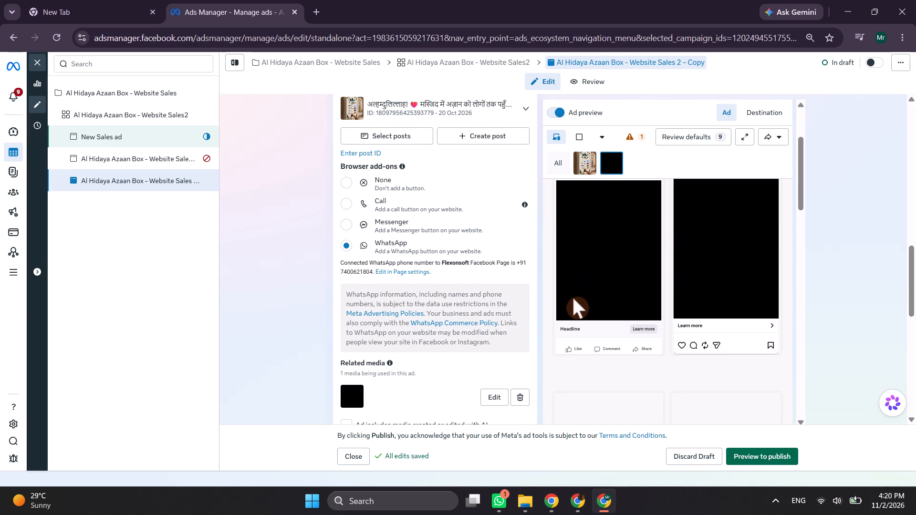
{"action": "scroll", "coordinate": [597, 289], "scroll_direction": "up", "scroll_amount": 2}
{"action": "left_click", "coordinate": [597, 332]}
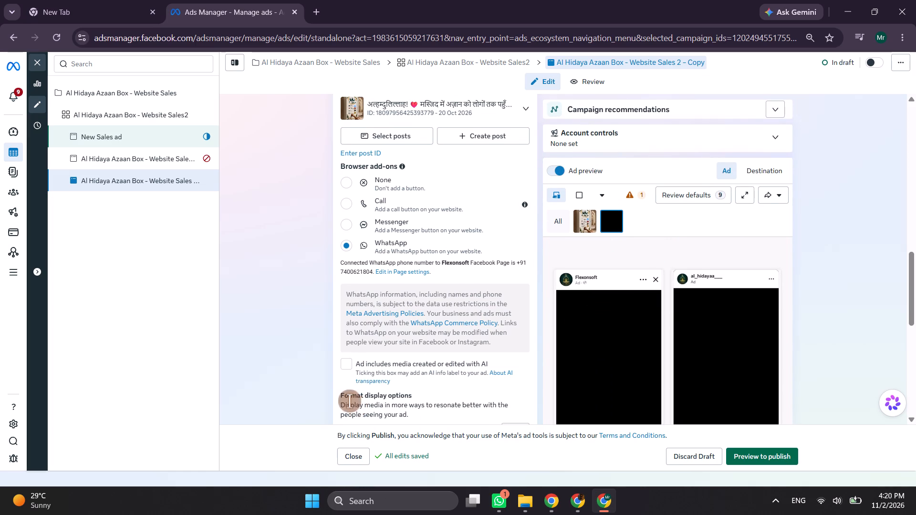
Look through the placements available for editing and inspect the Facebook Feed placement's media and preview without changing it.
{"action": "scroll", "coordinate": [354, 369], "scroll_direction": "down", "scroll_amount": 3}
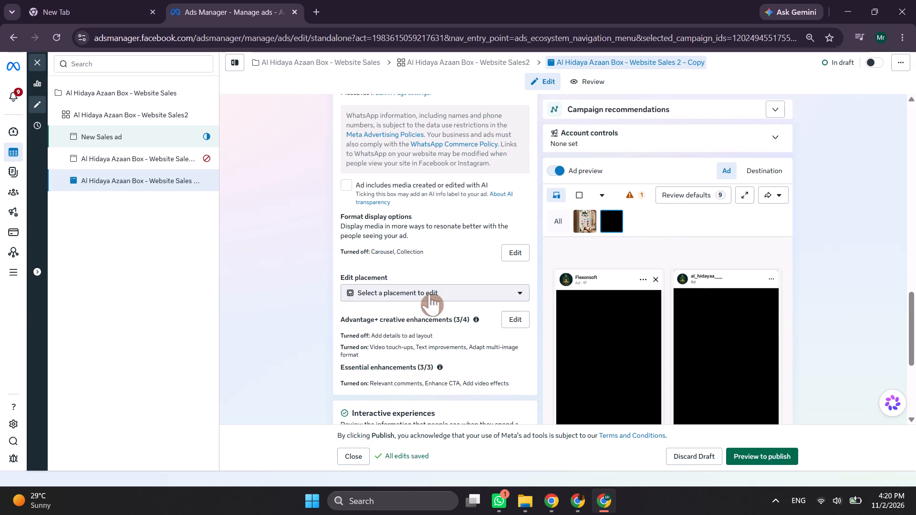
{"action": "left_click", "coordinate": [429, 294]}
{"action": "scroll", "coordinate": [429, 294], "scroll_direction": "up", "scroll_amount": 5}
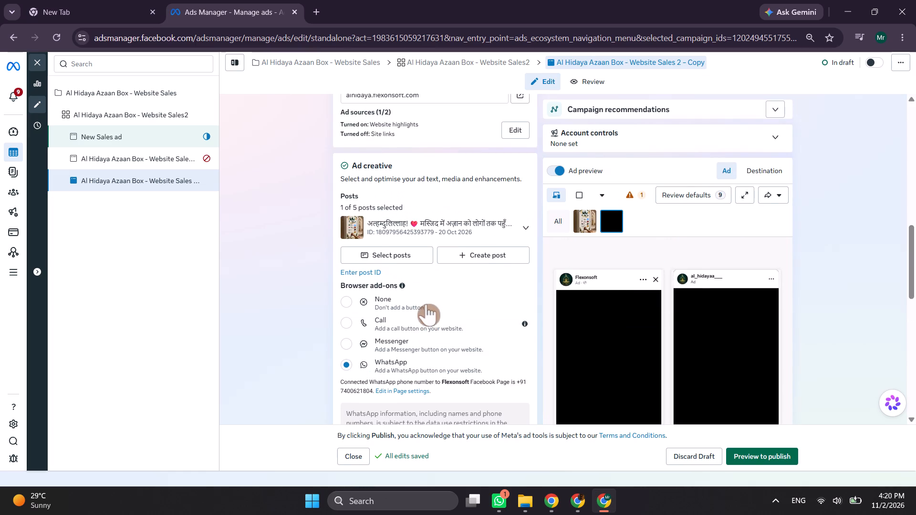
{"action": "scroll", "coordinate": [406, 329], "scroll_direction": "down", "scroll_amount": 4}
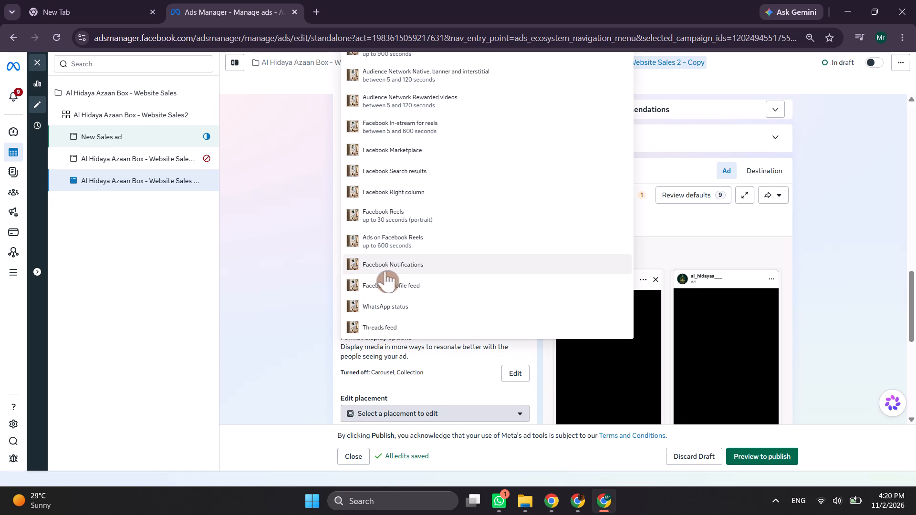
{"action": "scroll", "coordinate": [397, 157], "scroll_direction": "up", "scroll_amount": 1}
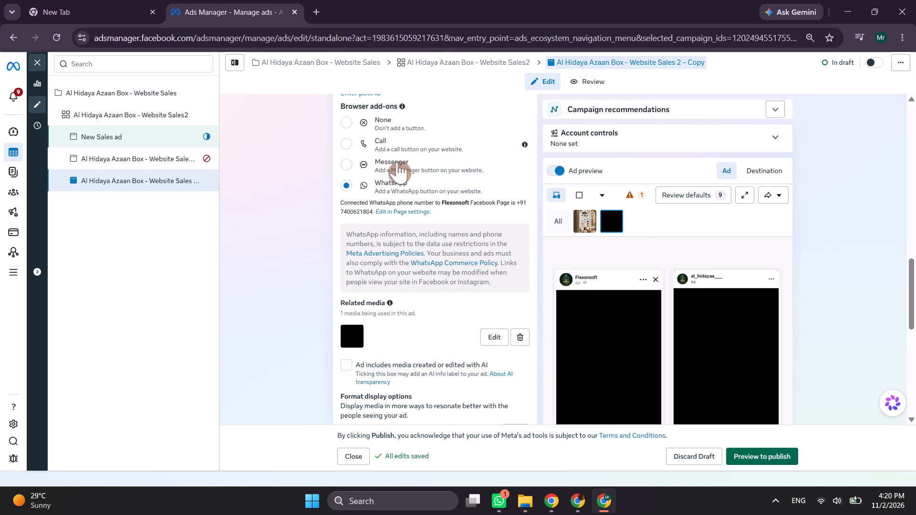
{"action": "scroll", "coordinate": [382, 278], "scroll_direction": "down", "scroll_amount": 7, "text": "ctrl"}
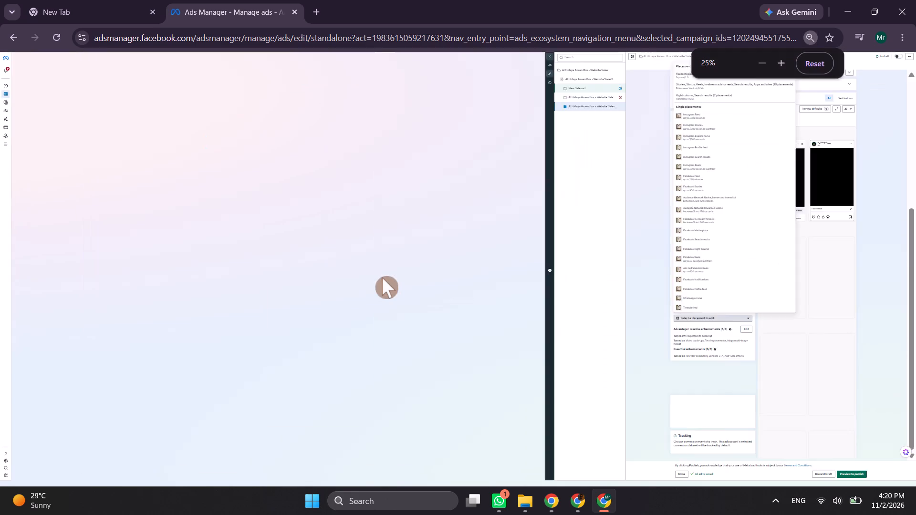
{"action": "scroll", "coordinate": [430, 287], "scroll_direction": "up", "scroll_amount": 6, "text": "ctrl"}
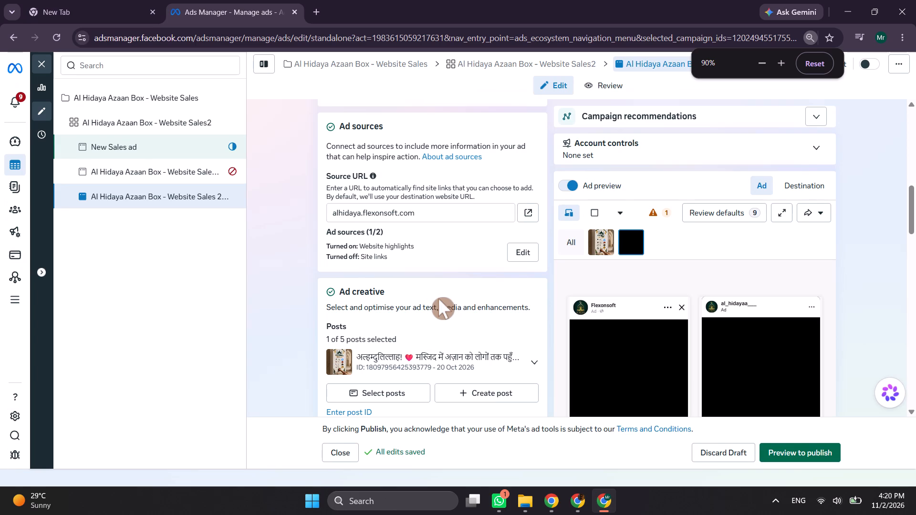
{"action": "scroll", "coordinate": [434, 298], "scroll_direction": "down", "scroll_amount": 2, "text": "ctrl"}
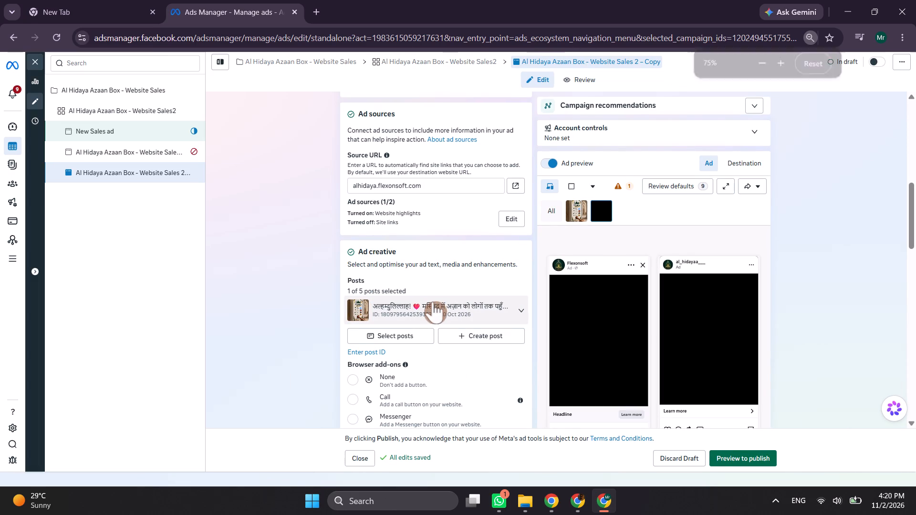
{"action": "scroll", "coordinate": [432, 302], "scroll_direction": "down", "scroll_amount": 5}
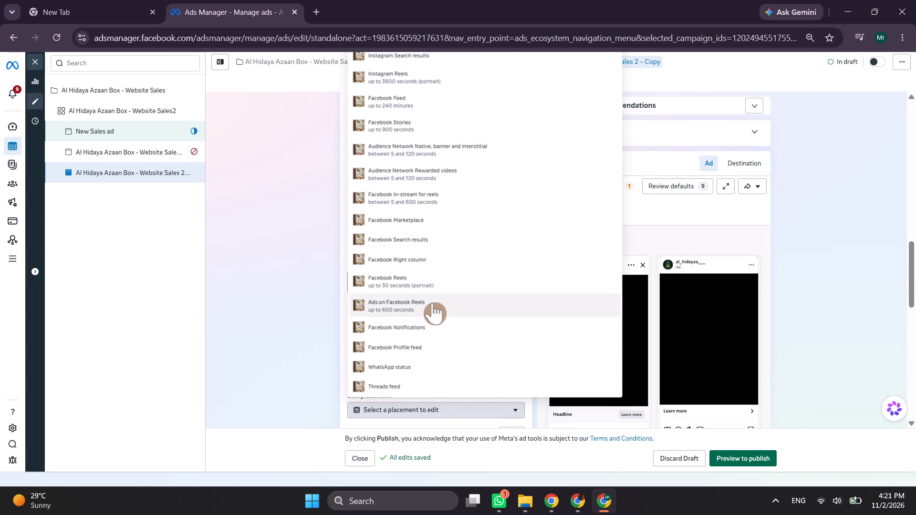
{"action": "left_click", "coordinate": [410, 101]}
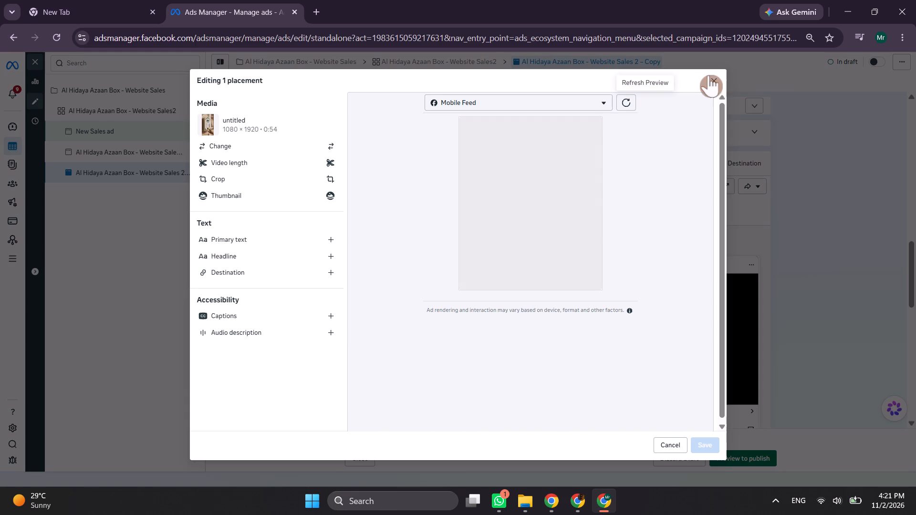
{"action": "left_click", "coordinate": [710, 81]}
Open the ad's related media for editing.
{"action": "scroll", "coordinate": [360, 287], "scroll_direction": "down", "scroll_amount": 2}
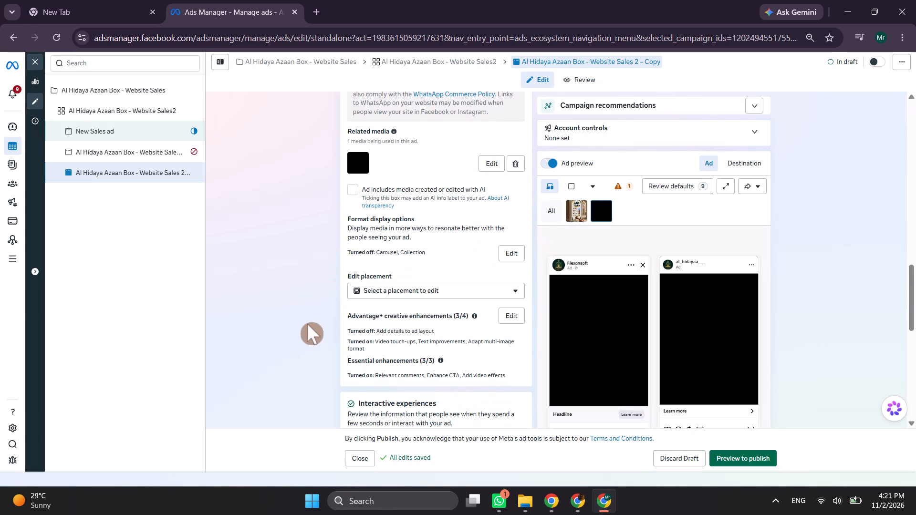
{"action": "scroll", "coordinate": [307, 324], "scroll_direction": "down", "scroll_amount": 2}
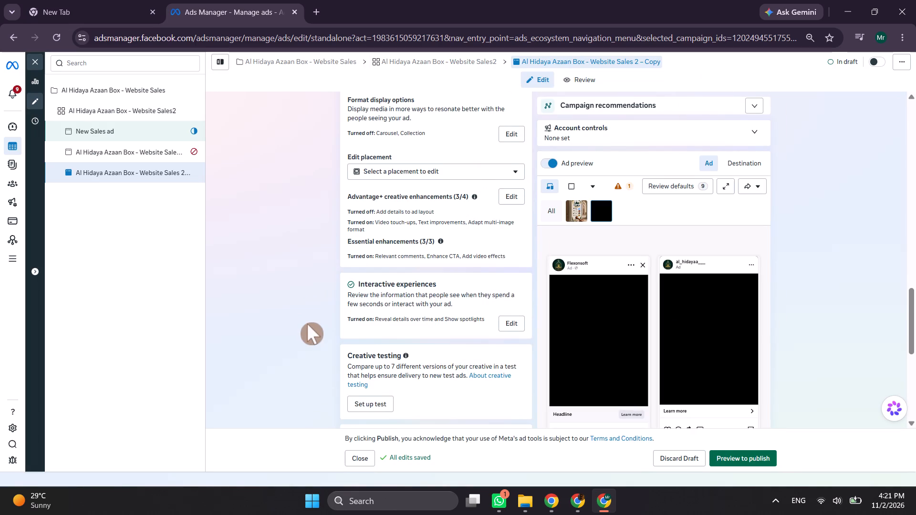
{"action": "scroll", "coordinate": [307, 324], "scroll_direction": "down", "scroll_amount": 2}
{"action": "scroll", "coordinate": [307, 324], "scroll_direction": "up", "scroll_amount": 5}
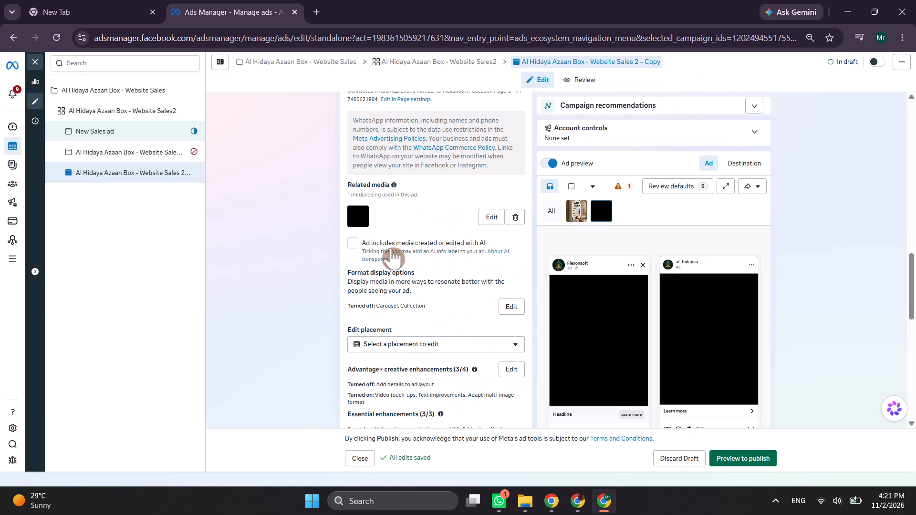
{"action": "left_click", "coordinate": [490, 224]}
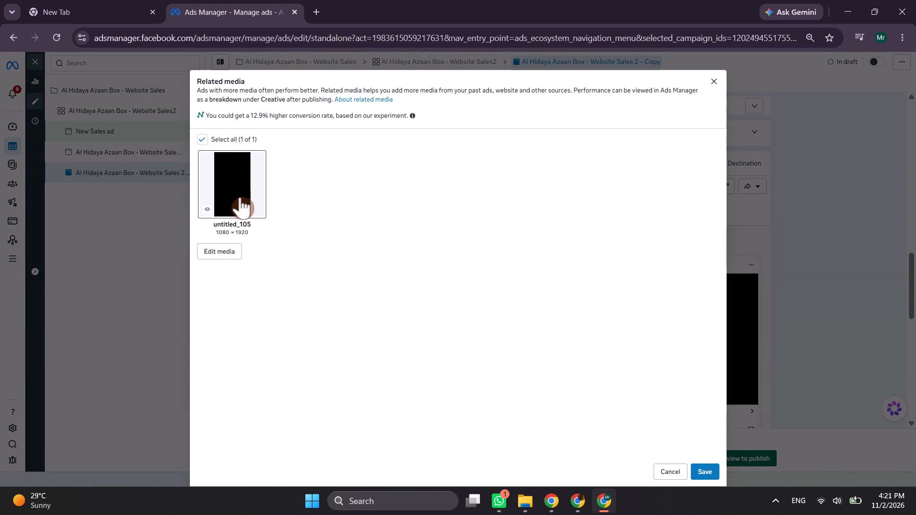
Open the untitled_105 related media for editing and examine its Mobile Feed preview, including the full primary text.
{"action": "left_click", "coordinate": [240, 197]}
{"action": "left_click", "coordinate": [237, 196]}
{"action": "left_click", "coordinate": [219, 253]}
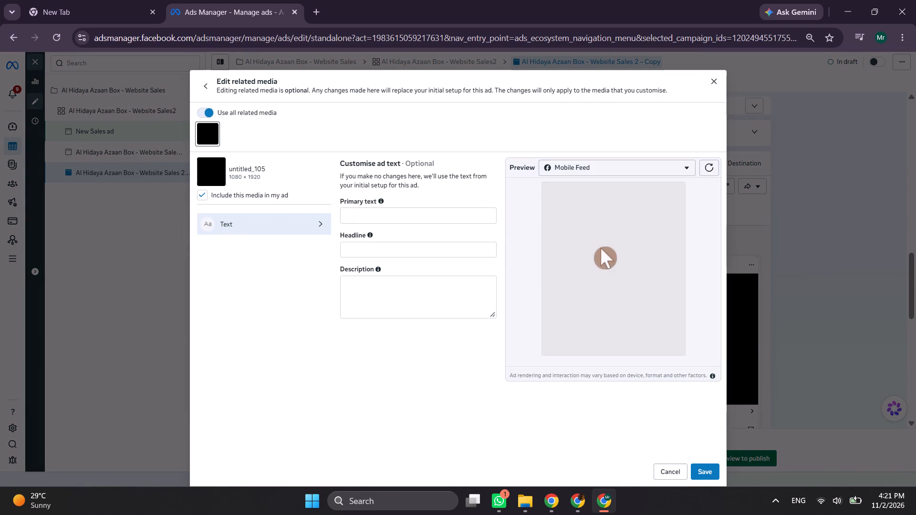
{"action": "left_click", "coordinate": [616, 167]}
{"action": "left_click", "coordinate": [616, 167]}
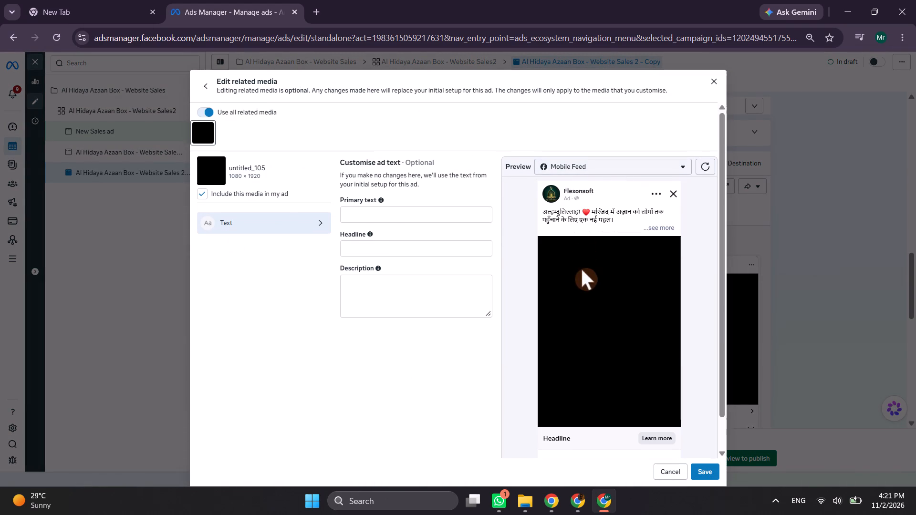
{"action": "scroll", "coordinate": [584, 288], "scroll_direction": "down", "scroll_amount": 1}
{"action": "left_click", "coordinate": [586, 309]}
{"action": "left_click", "coordinate": [585, 336]}
{"action": "left_click", "coordinate": [585, 283]}
{"action": "left_click", "coordinate": [585, 355]}
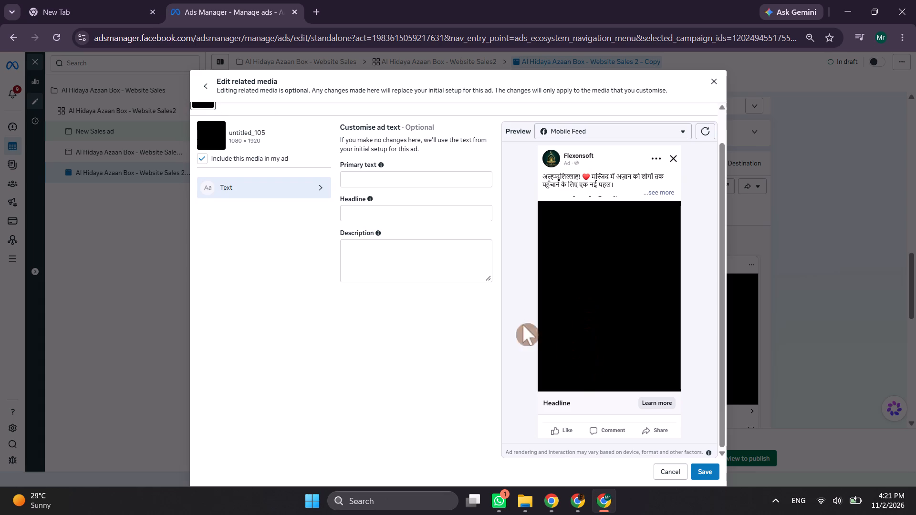
{"action": "left_click", "coordinate": [209, 137]}
{"action": "left_click_drag", "start_coordinate": [251, 140], "coordinate": [272, 140]}
{"action": "left_click", "coordinate": [272, 205]}
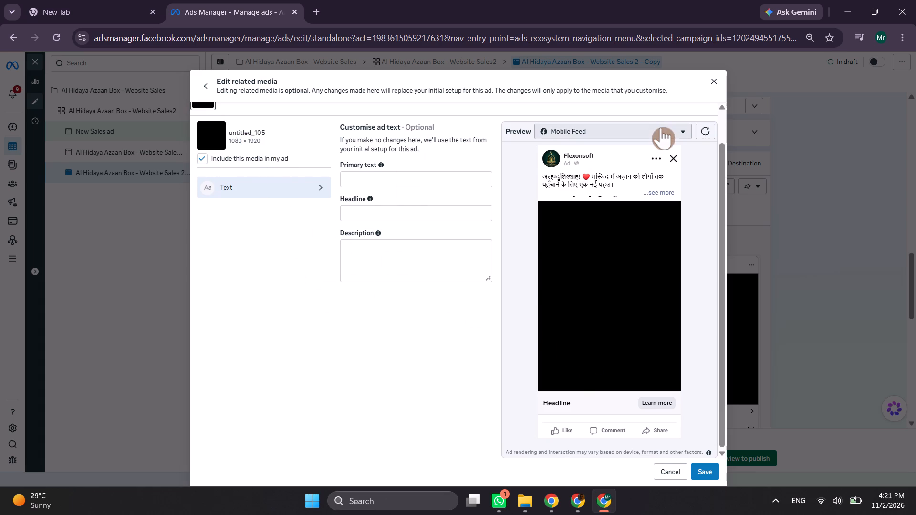
{"action": "left_click", "coordinate": [661, 127]}
{"action": "left_click", "coordinate": [660, 128]}
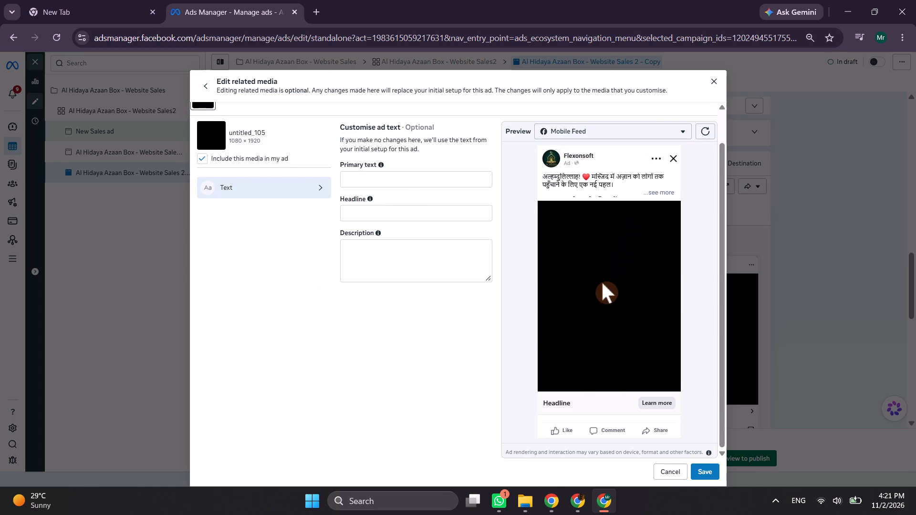
{"action": "double_click", "coordinate": [602, 283]}
{"action": "left_click", "coordinate": [601, 308]}
{"action": "left_click", "coordinate": [660, 397]}
{"action": "left_click", "coordinate": [656, 408]}
{"action": "left_click", "coordinate": [619, 281]}
{"action": "left_click", "coordinate": [656, 196]}
{"action": "left_click", "coordinate": [656, 196]}
{"action": "left_click", "coordinate": [620, 191]}
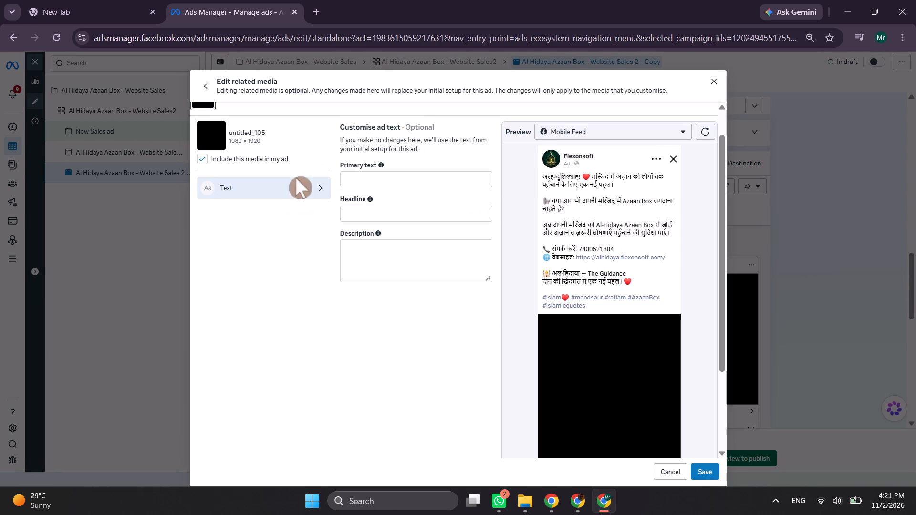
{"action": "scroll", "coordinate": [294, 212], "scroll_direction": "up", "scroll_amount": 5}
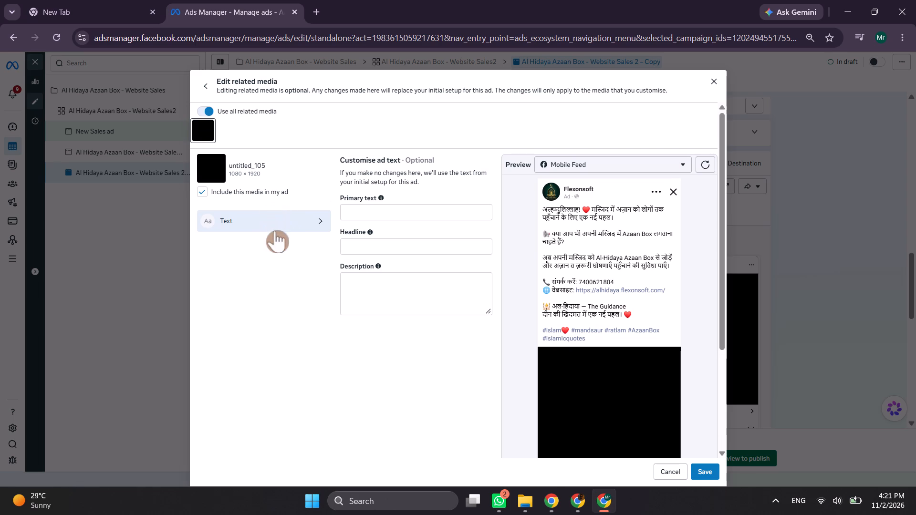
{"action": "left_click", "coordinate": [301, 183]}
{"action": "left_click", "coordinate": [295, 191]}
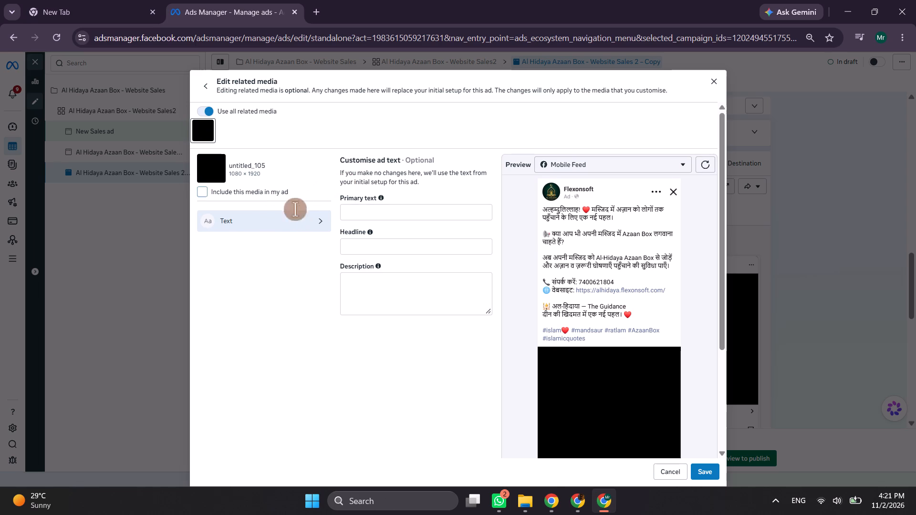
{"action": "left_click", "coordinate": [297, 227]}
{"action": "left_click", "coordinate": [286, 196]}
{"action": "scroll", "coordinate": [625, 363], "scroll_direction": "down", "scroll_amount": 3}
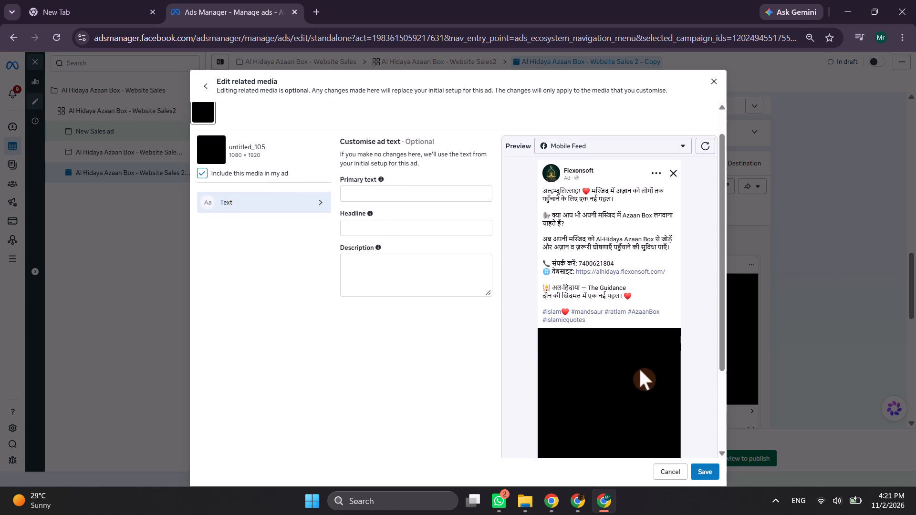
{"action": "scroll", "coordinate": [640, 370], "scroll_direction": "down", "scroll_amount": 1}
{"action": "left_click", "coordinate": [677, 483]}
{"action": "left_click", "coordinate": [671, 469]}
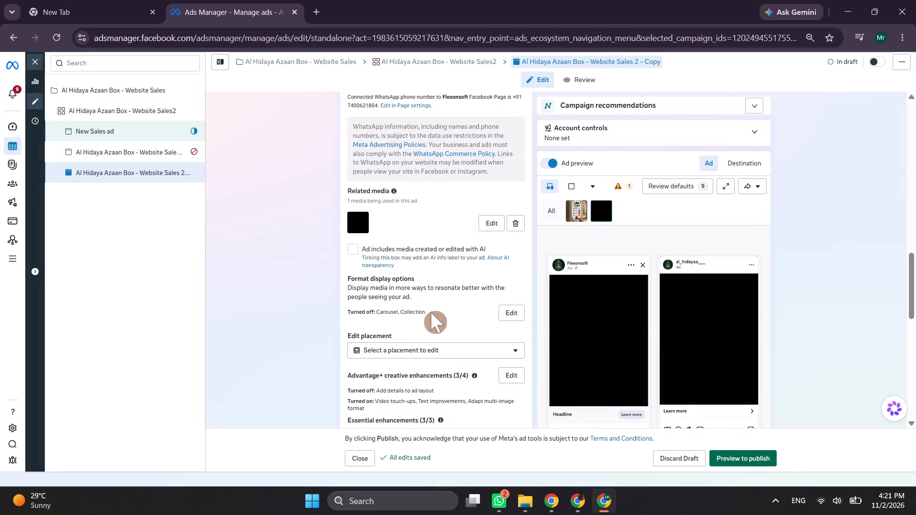
Remove the untitled_105 related media from the Website Sales 2 - Copy ad.
{"action": "scroll", "coordinate": [485, 218], "scroll_direction": "up", "scroll_amount": 4}
{"action": "scroll", "coordinate": [488, 267], "scroll_direction": "down", "scroll_amount": 2}
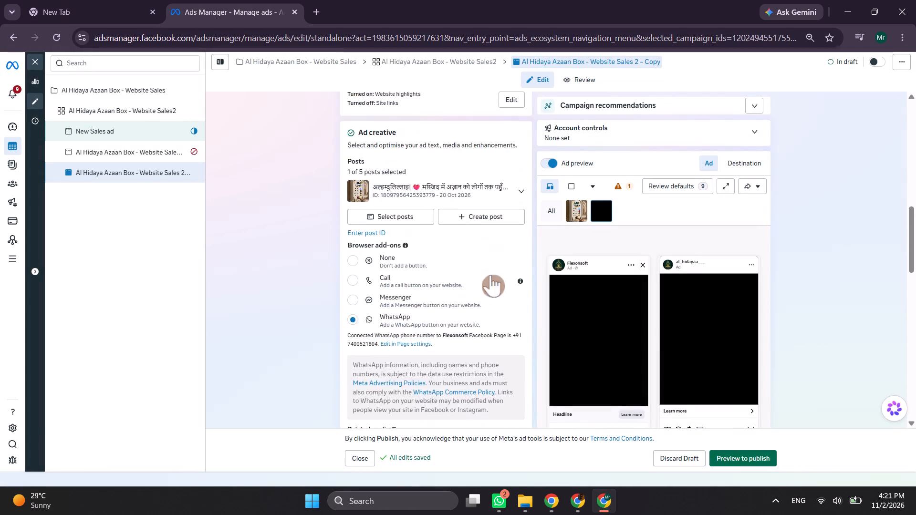
{"action": "scroll", "coordinate": [490, 275], "scroll_direction": "down", "scroll_amount": 2}
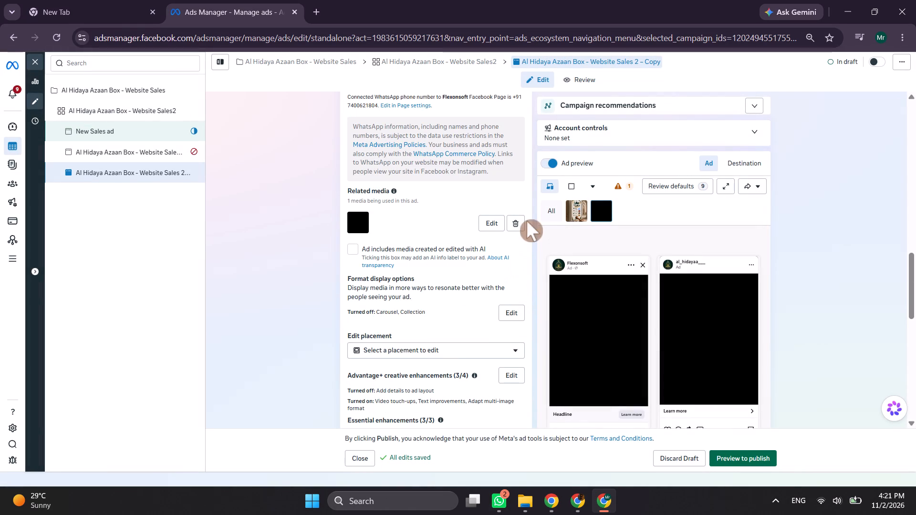
{"action": "left_click", "coordinate": [520, 223]}
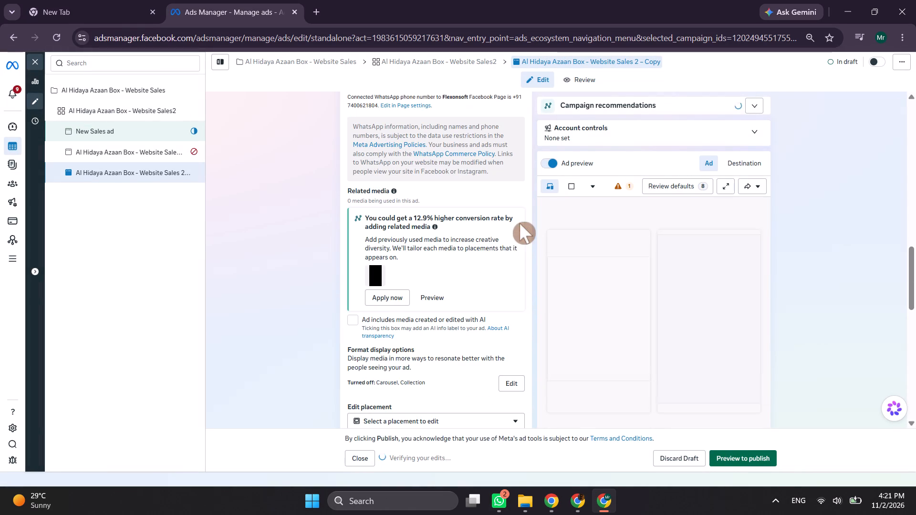
Preview the suggested related media in Mobile Feed and close it without applying it.
{"action": "scroll", "coordinate": [489, 248], "scroll_direction": "up", "scroll_amount": 4}
{"action": "scroll", "coordinate": [489, 248], "scroll_direction": "down", "scroll_amount": 4}
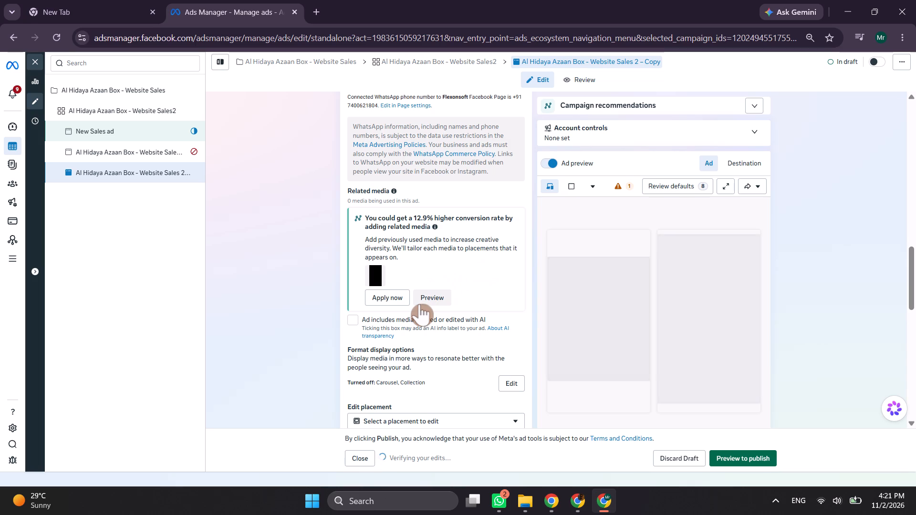
{"action": "left_click", "coordinate": [428, 302]}
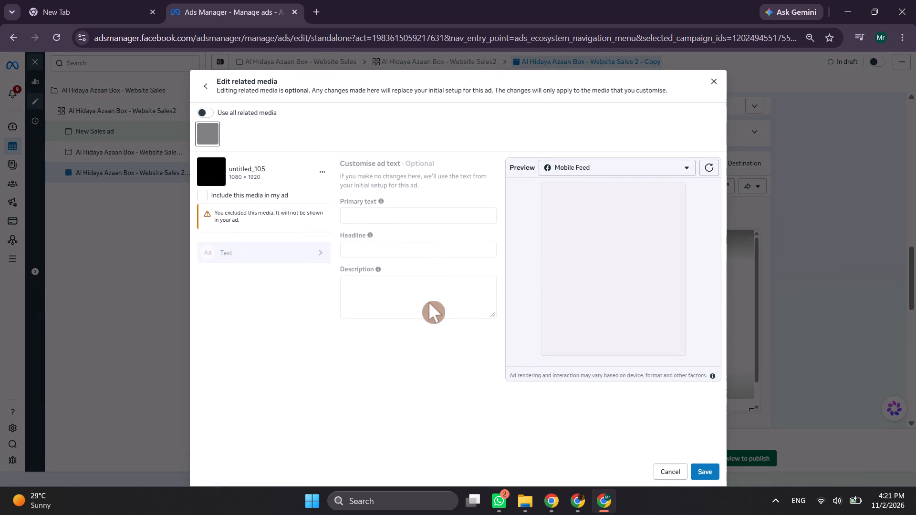
{"action": "left_click", "coordinate": [585, 272]}
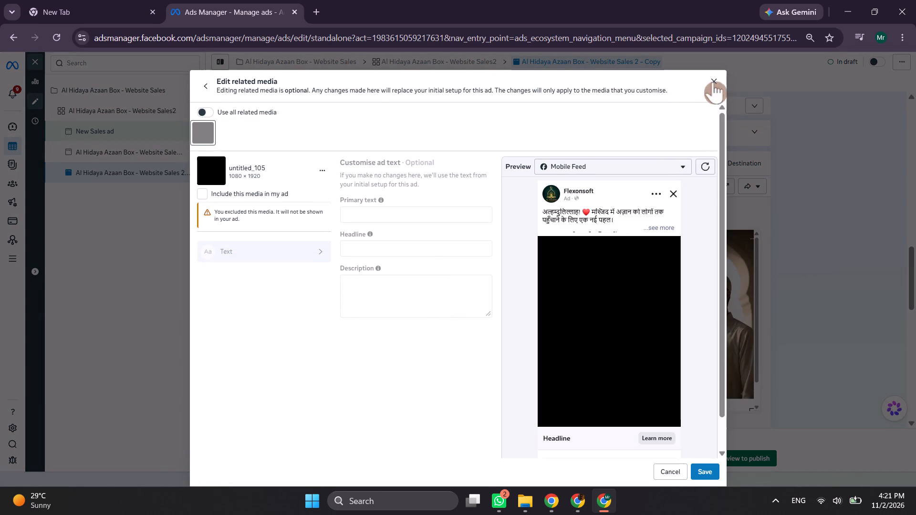
{"action": "left_click", "coordinate": [717, 75]}
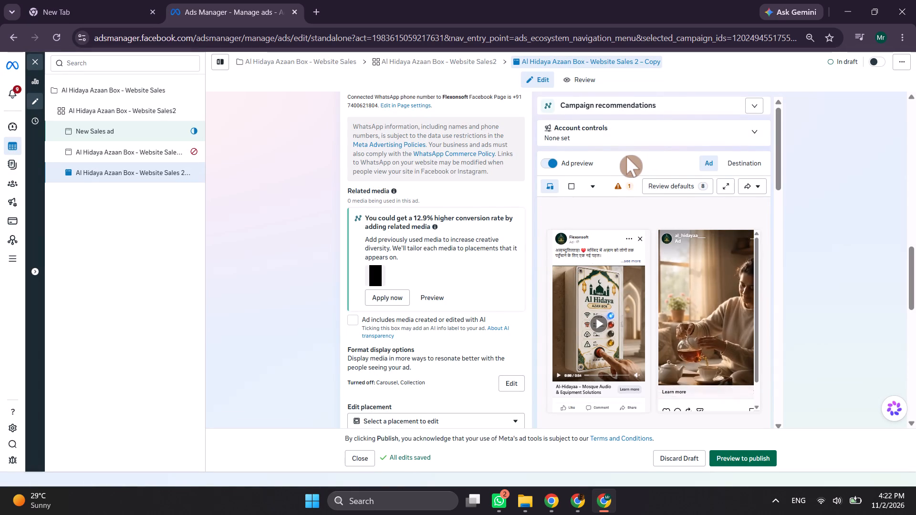
Review the ad's enhancements, browser add-ons, selected post, source URL and identity settings, from the related media section up to the ad name.
{"action": "scroll", "coordinate": [495, 198], "scroll_direction": "down", "scroll_amount": 2}
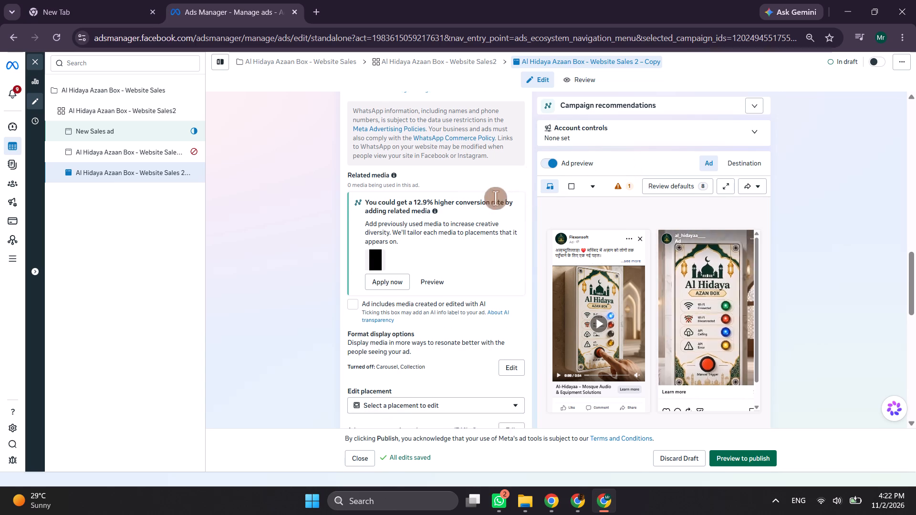
{"action": "scroll", "coordinate": [495, 198], "scroll_direction": "up", "scroll_amount": 1}
{"action": "scroll", "coordinate": [811, 353], "scroll_direction": "down", "scroll_amount": 1}
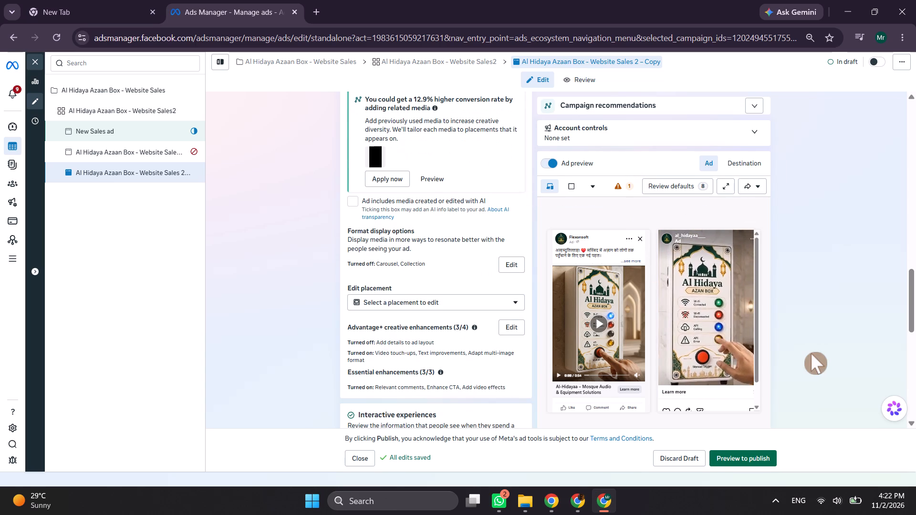
{"action": "scroll", "coordinate": [752, 323], "scroll_direction": "down", "scroll_amount": 1}
{"action": "scroll", "coordinate": [750, 321], "scroll_direction": "up", "scroll_amount": 3}
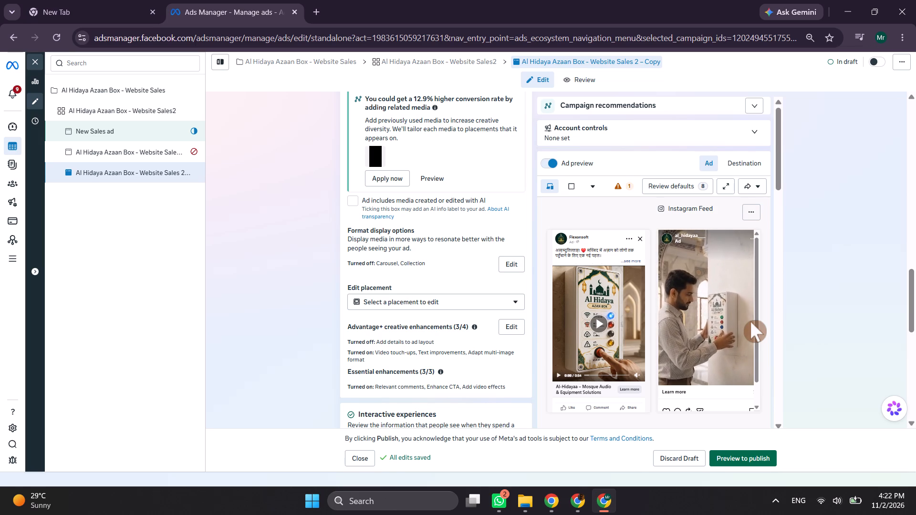
{"action": "scroll", "coordinate": [750, 321], "scroll_direction": "up", "scroll_amount": 2}
{"action": "scroll", "coordinate": [462, 291], "scroll_direction": "up", "scroll_amount": 4}
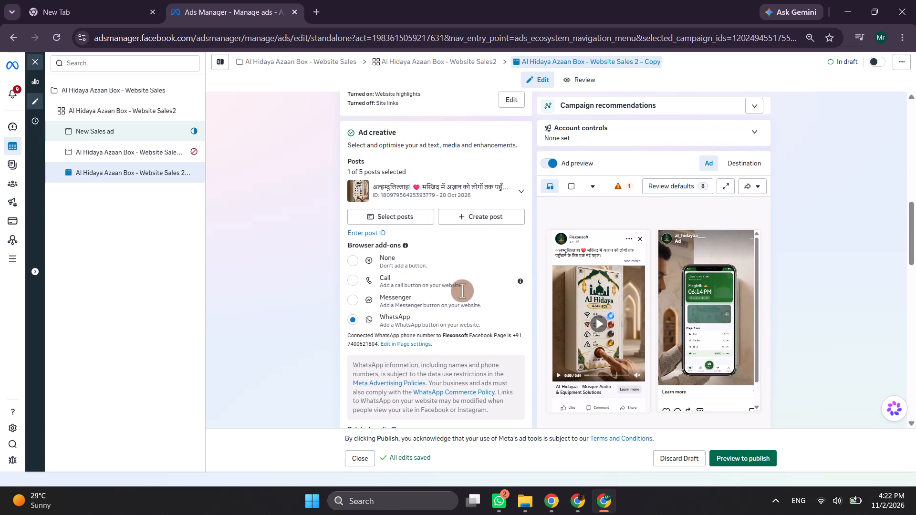
{"action": "scroll", "coordinate": [462, 291], "scroll_direction": "up", "scroll_amount": 4}
{"action": "scroll", "coordinate": [462, 291], "scroll_direction": "down", "scroll_amount": 3}
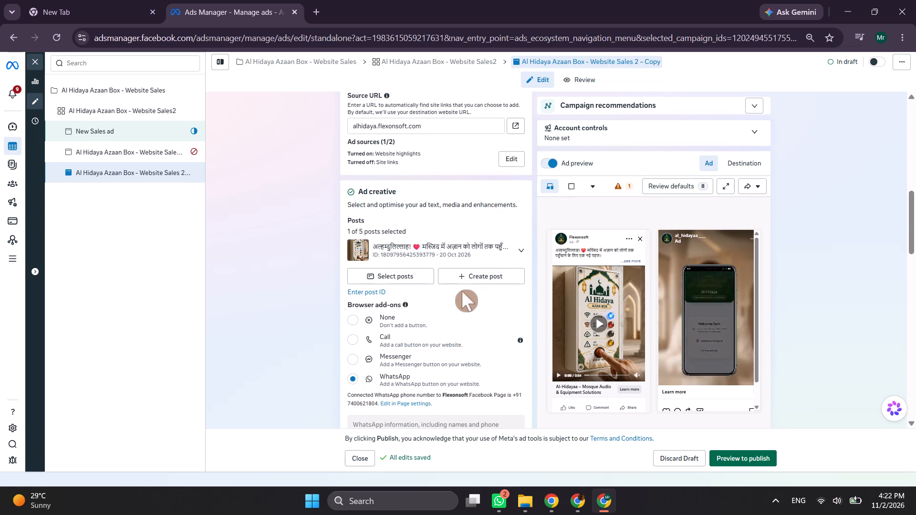
{"action": "scroll", "coordinate": [462, 291], "scroll_direction": "up", "scroll_amount": 1}
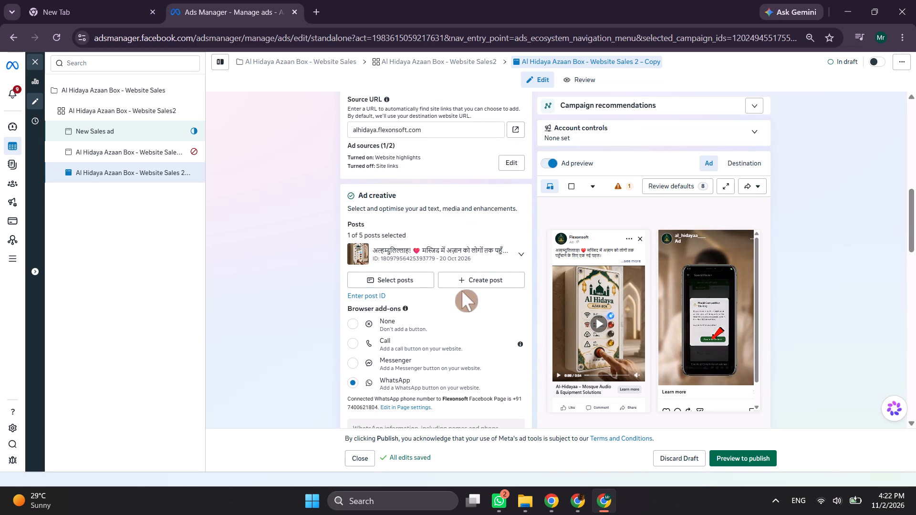
{"action": "scroll", "coordinate": [462, 291], "scroll_direction": "up", "scroll_amount": 6}
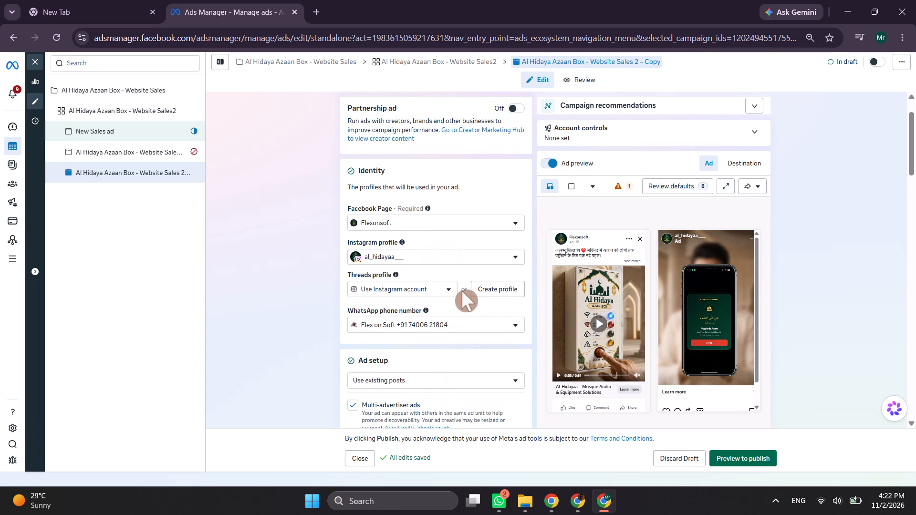
{"action": "scroll", "coordinate": [462, 291], "scroll_direction": "up", "scroll_amount": 4}
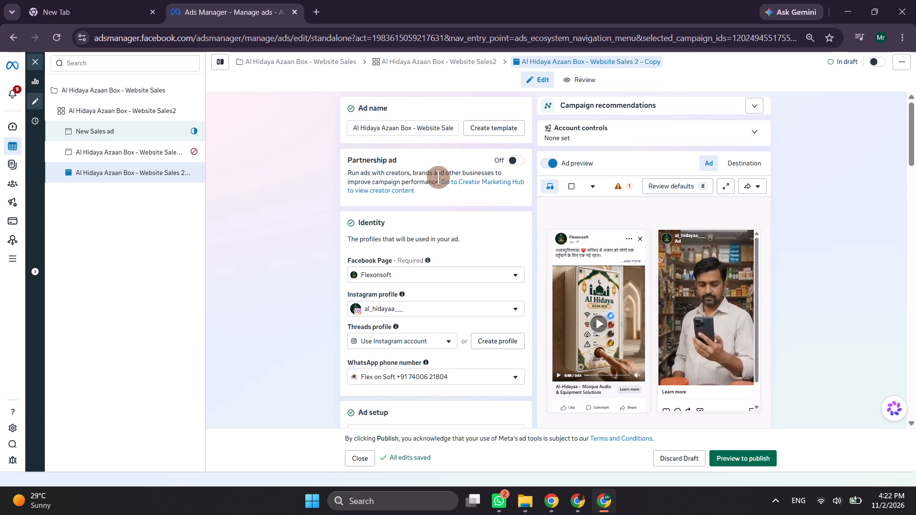
Read the Partnership ad section of the Website Sales 2 - Copy ad.
{"action": "left_click_drag", "start_coordinate": [338, 156], "coordinate": [411, 180]}
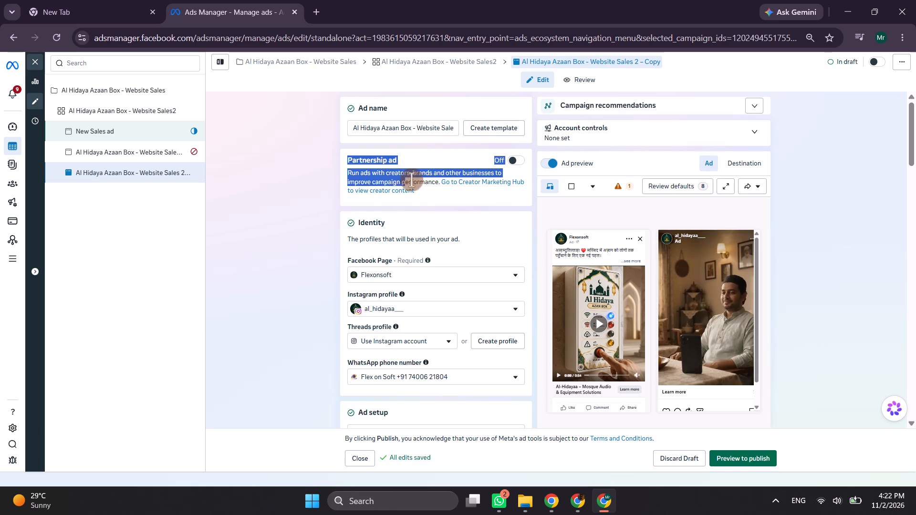
{"action": "left_click_drag", "start_coordinate": [411, 180], "coordinate": [433, 191]}
{"action": "left_click", "coordinate": [433, 191]}
{"action": "left_click_drag", "start_coordinate": [426, 194], "coordinate": [348, 156]}
{"action": "left_click", "coordinate": [345, 157]}
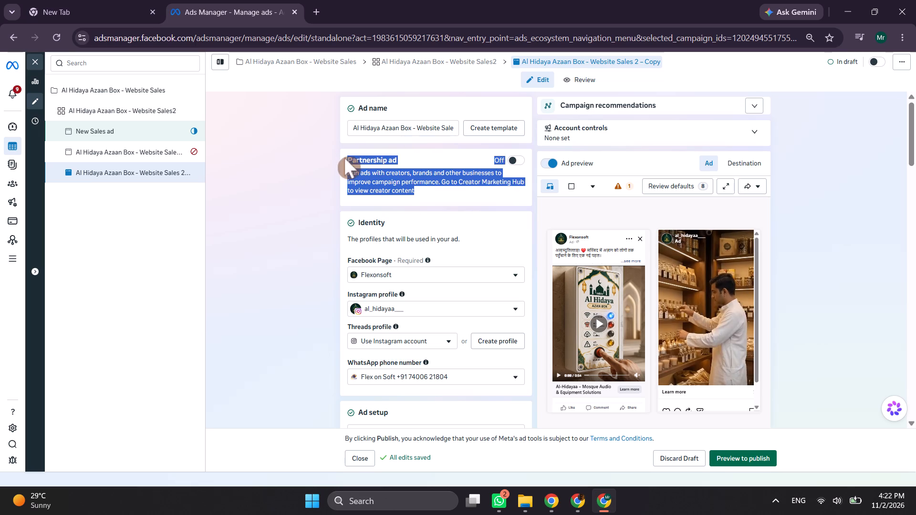
{"action": "left_click_drag", "start_coordinate": [344, 158], "coordinate": [402, 181]}
{"action": "left_click", "coordinate": [401, 169]}
{"action": "left_click_drag", "start_coordinate": [343, 157], "coordinate": [427, 191]}
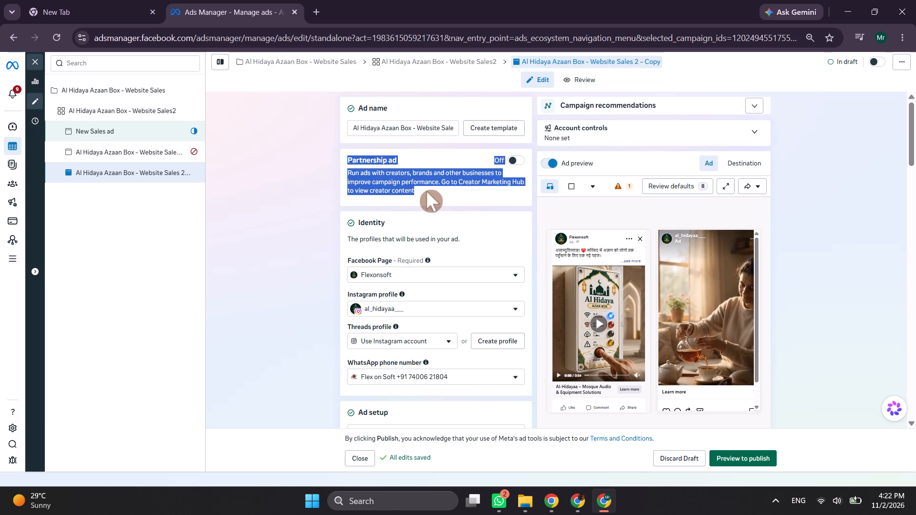
{"action": "left_click_drag", "start_coordinate": [427, 191], "coordinate": [433, 193]}
{"action": "left_click", "coordinate": [433, 193]}
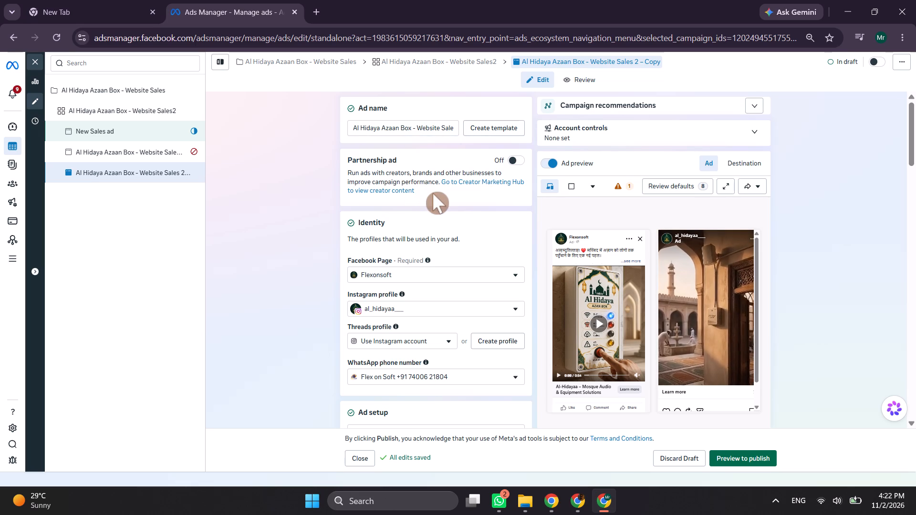
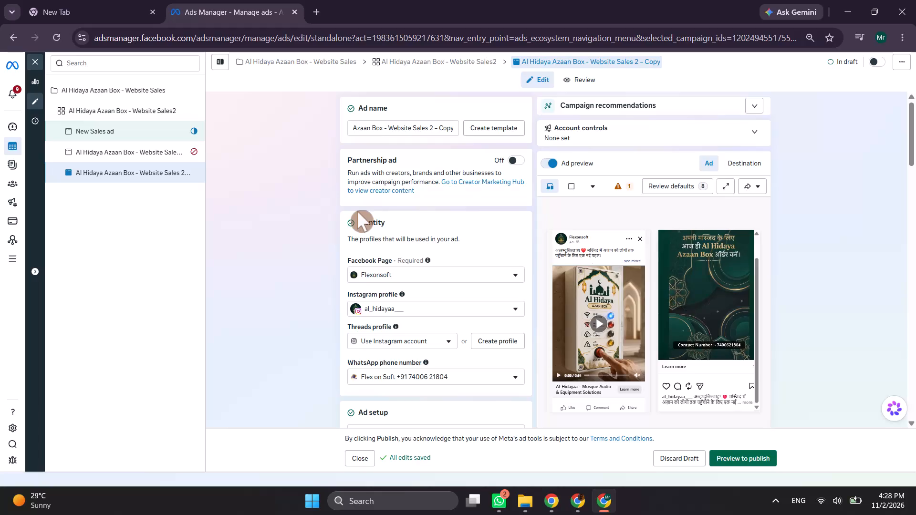
Review the Website Sales 2 - Copy ad's settings from the ad name down to the Tracking section.
{"action": "scroll", "coordinate": [357, 211], "scroll_direction": "down", "scroll_amount": 2}
{"action": "scroll", "coordinate": [357, 211], "scroll_direction": "up", "scroll_amount": 5}
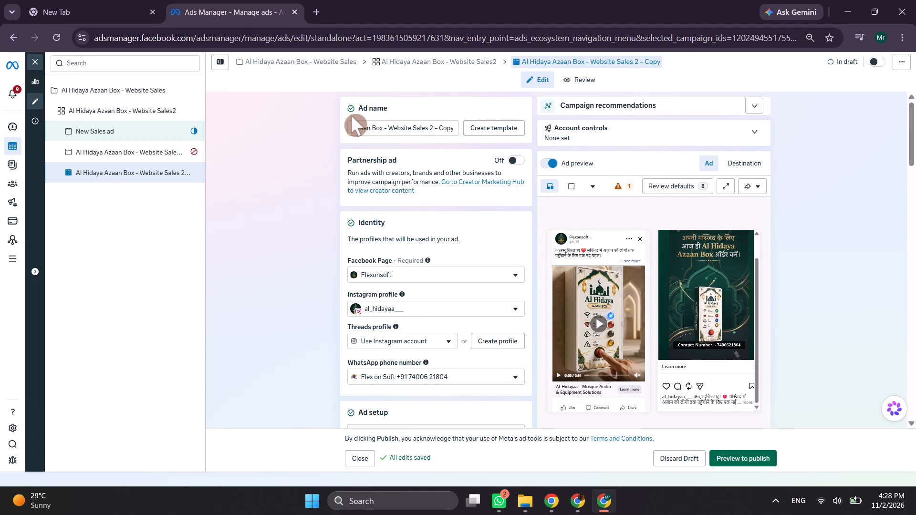
{"action": "left_click_drag", "start_coordinate": [346, 105], "coordinate": [468, 391]}
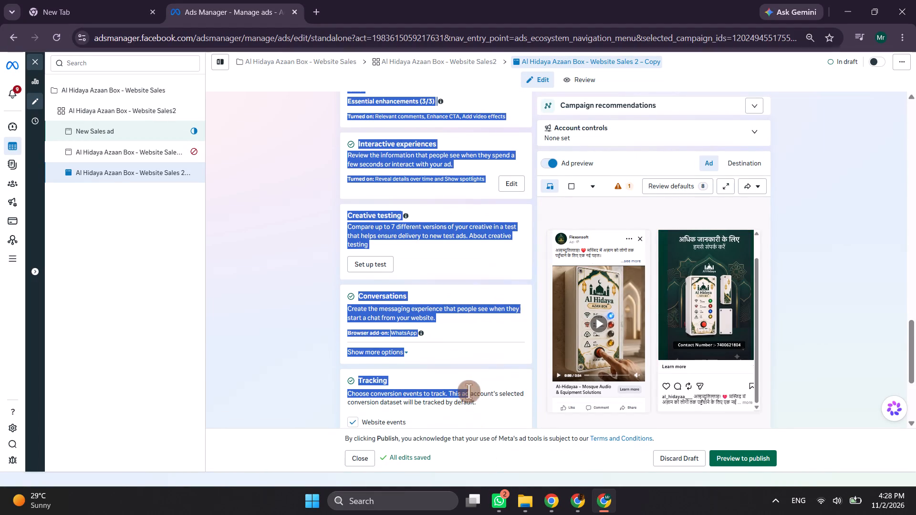
{"action": "left_click_drag", "start_coordinate": [468, 391], "coordinate": [478, 413]}
{"action": "left_click", "coordinate": [489, 403]}
{"action": "scroll", "coordinate": [489, 403], "scroll_direction": "down", "scroll_amount": 3}
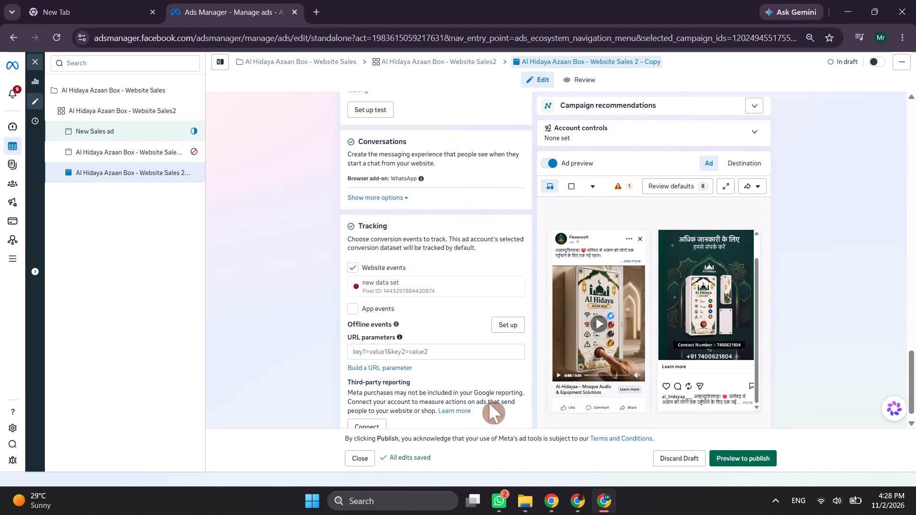
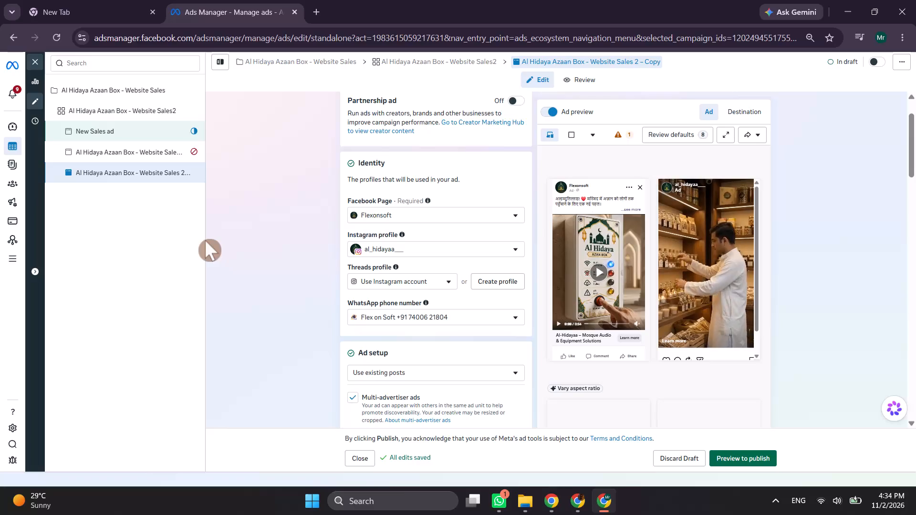
Open the original Al Hidaya Azaan Box - Website Sales 2 ad and examine its delivery status, edit status and on/off switch.
{"action": "left_click", "coordinate": [275, 268]}
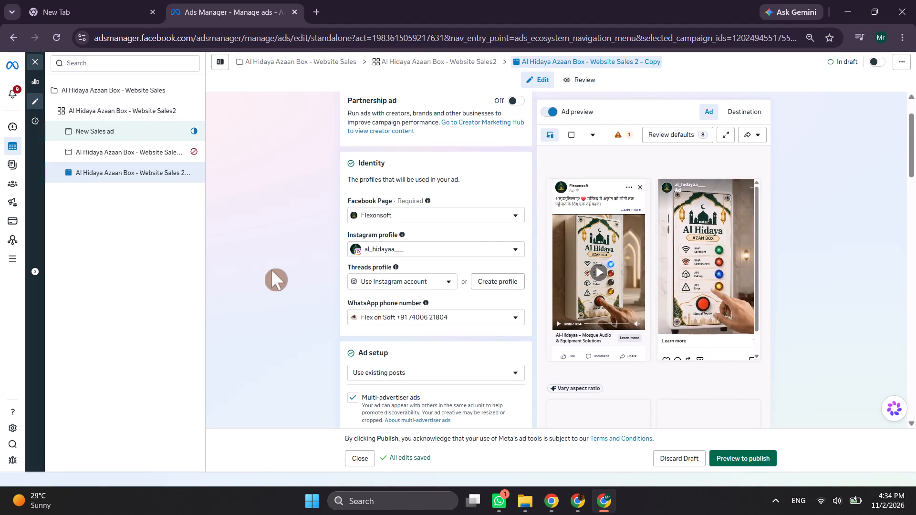
{"action": "left_click", "coordinate": [120, 156]}
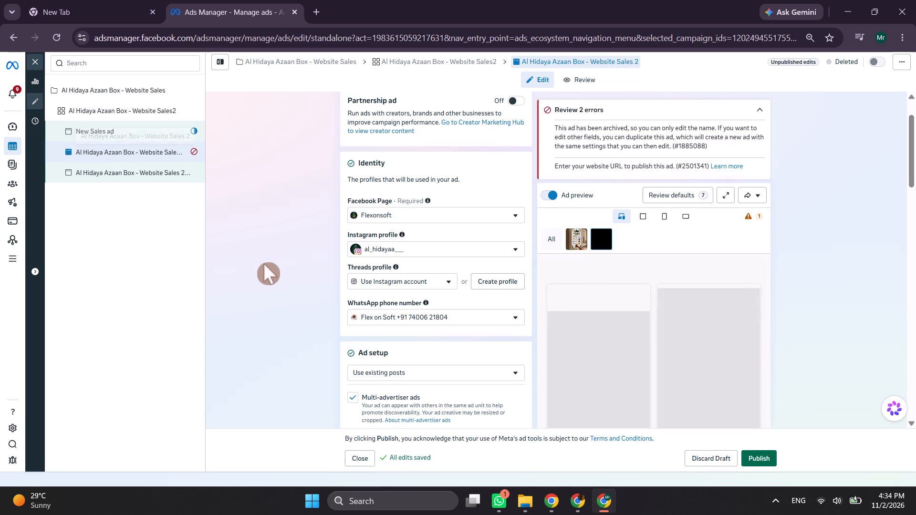
{"action": "left_click", "coordinate": [282, 253]}
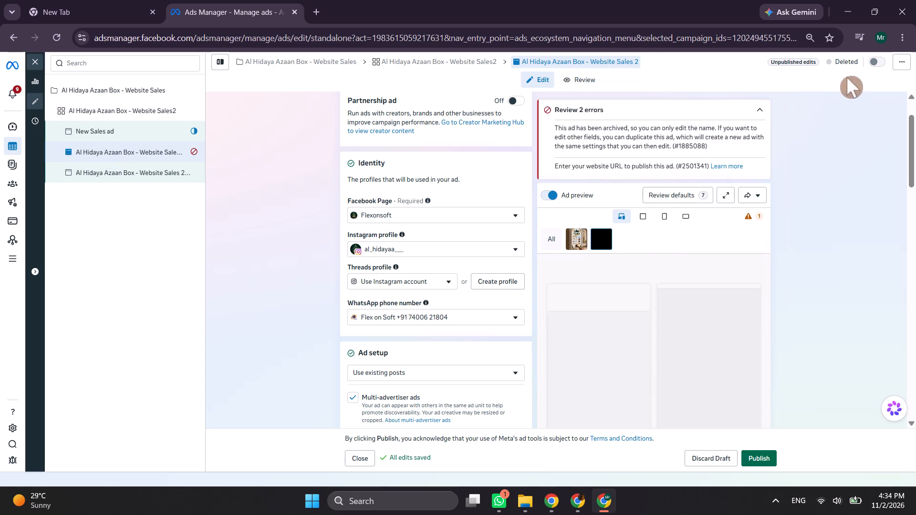
{"action": "left_click", "coordinate": [838, 60]}
{"action": "left_click_drag", "start_coordinate": [829, 62], "coordinate": [858, 65]}
{"action": "left_click", "coordinate": [856, 116]}
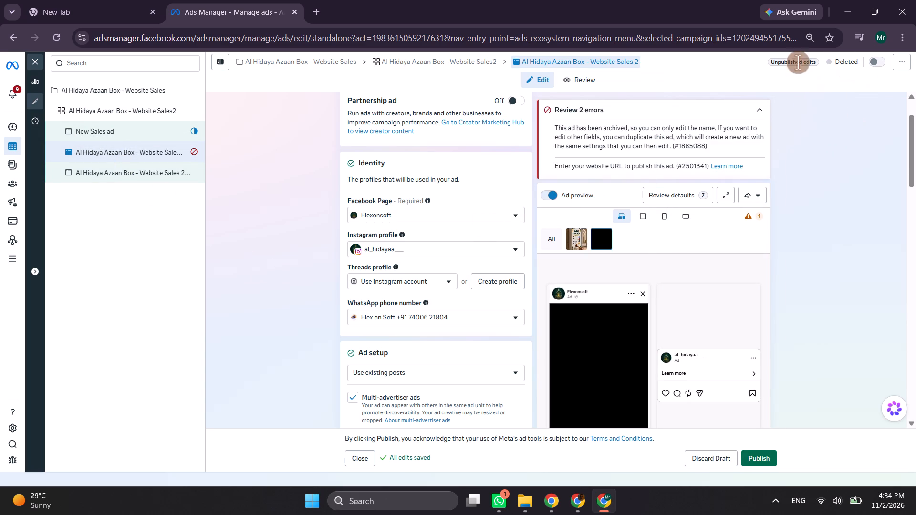
{"action": "left_click", "coordinate": [787, 57]}
{"action": "left_click", "coordinate": [816, 71]}
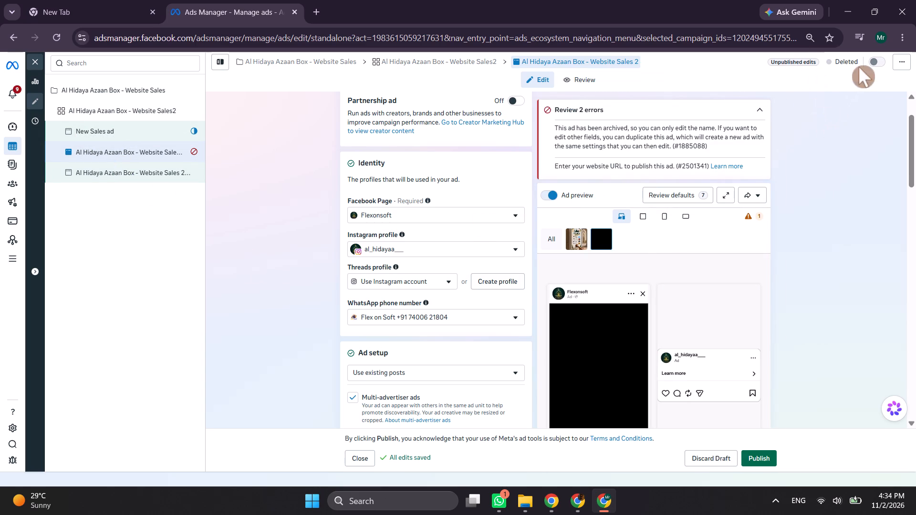
{"action": "left_click", "coordinate": [876, 62]}
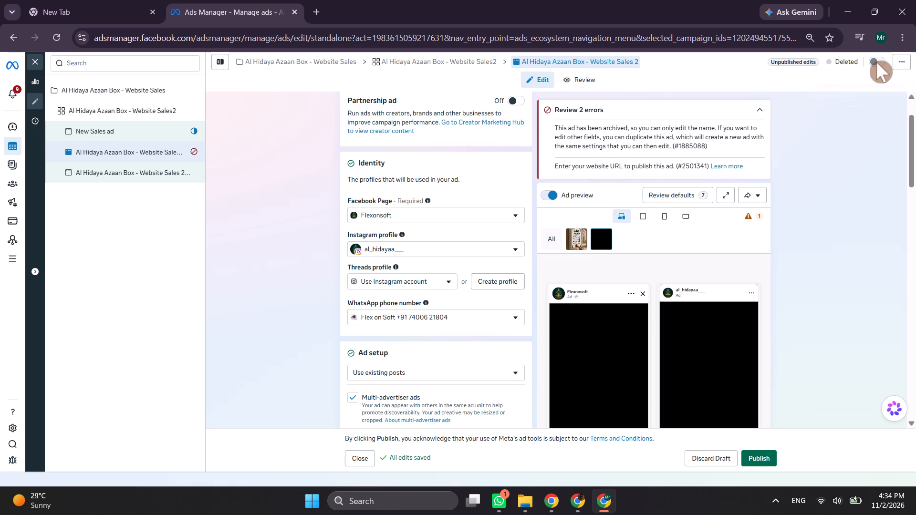
Return to the Al Hidaya Azaan Box - Website Sales 2 – Copy draft ad.
{"action": "left_click", "coordinate": [127, 175]}
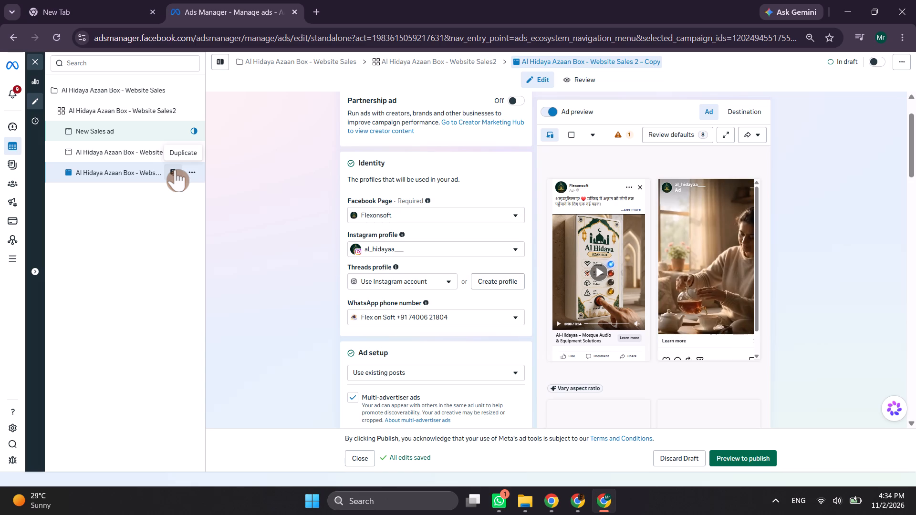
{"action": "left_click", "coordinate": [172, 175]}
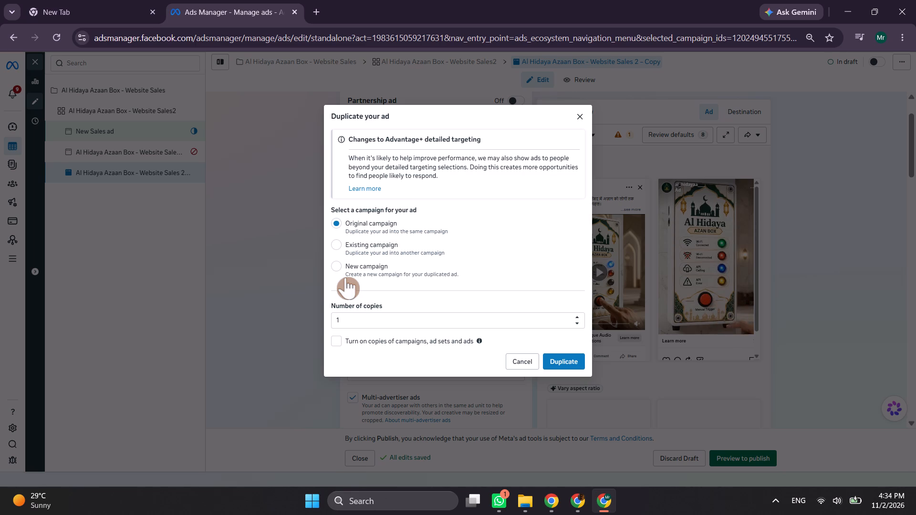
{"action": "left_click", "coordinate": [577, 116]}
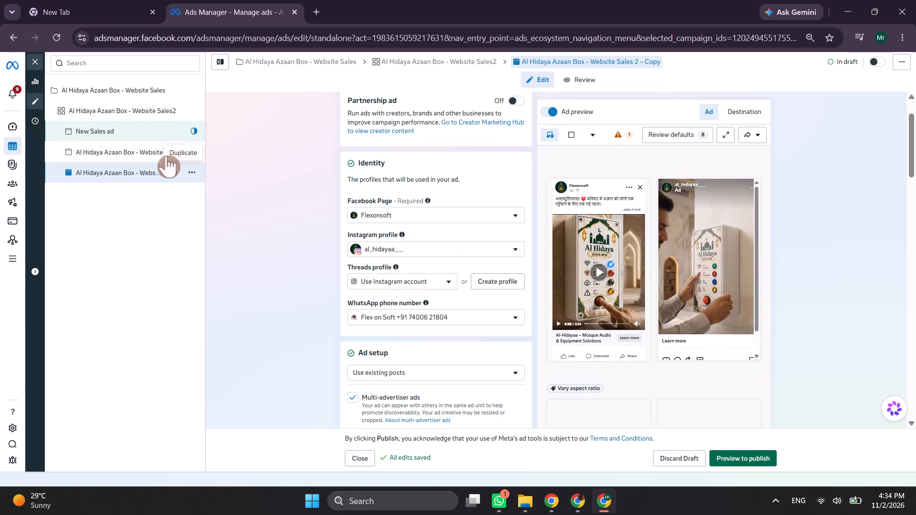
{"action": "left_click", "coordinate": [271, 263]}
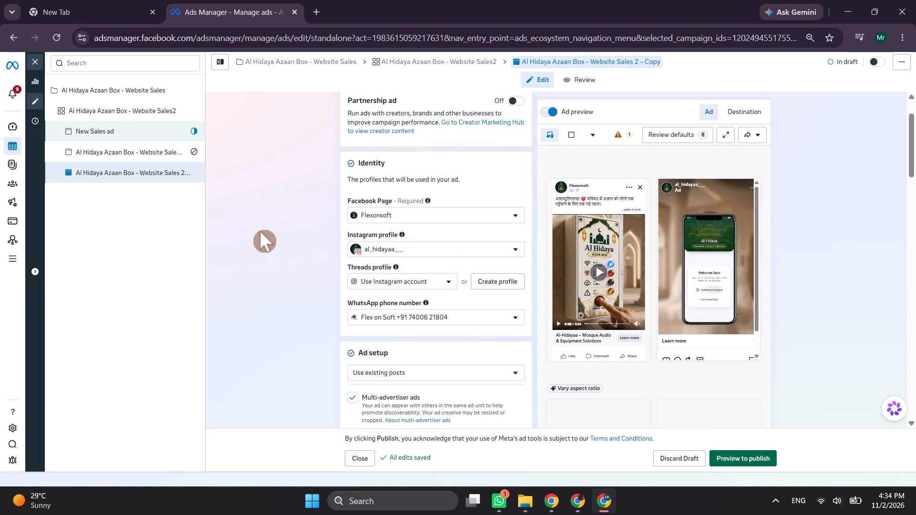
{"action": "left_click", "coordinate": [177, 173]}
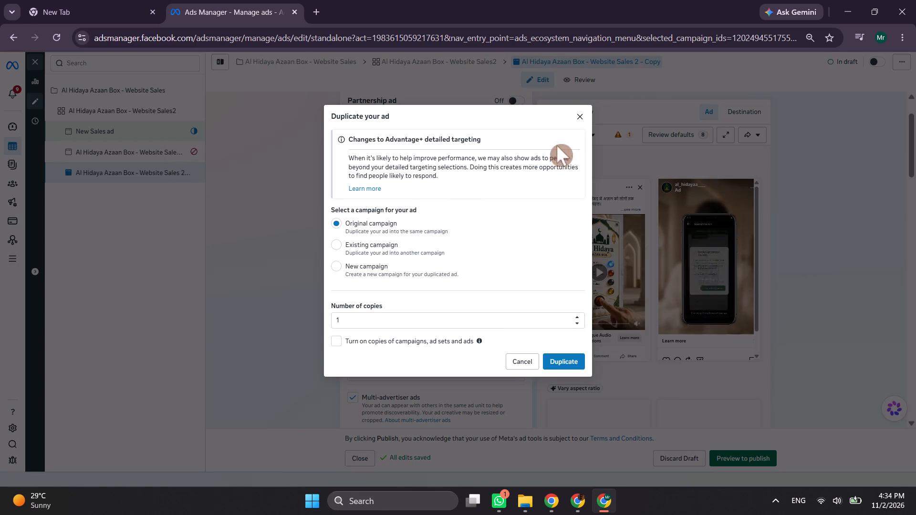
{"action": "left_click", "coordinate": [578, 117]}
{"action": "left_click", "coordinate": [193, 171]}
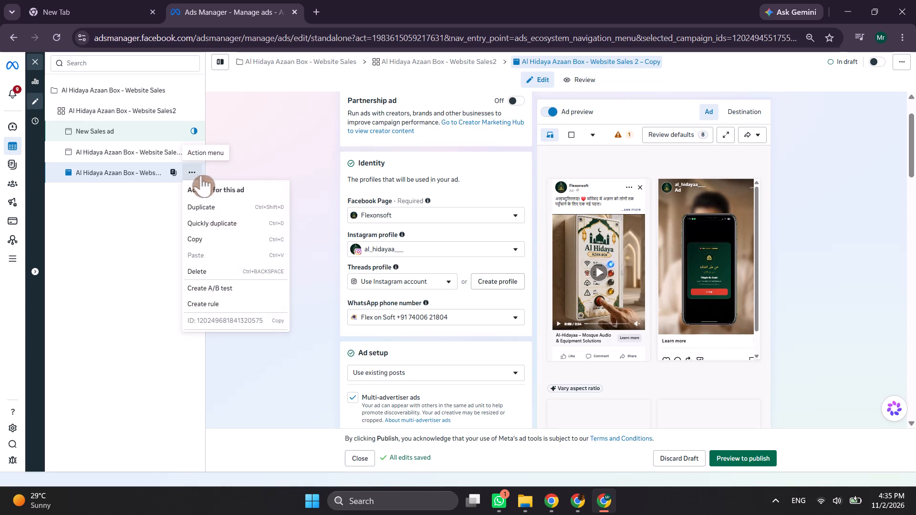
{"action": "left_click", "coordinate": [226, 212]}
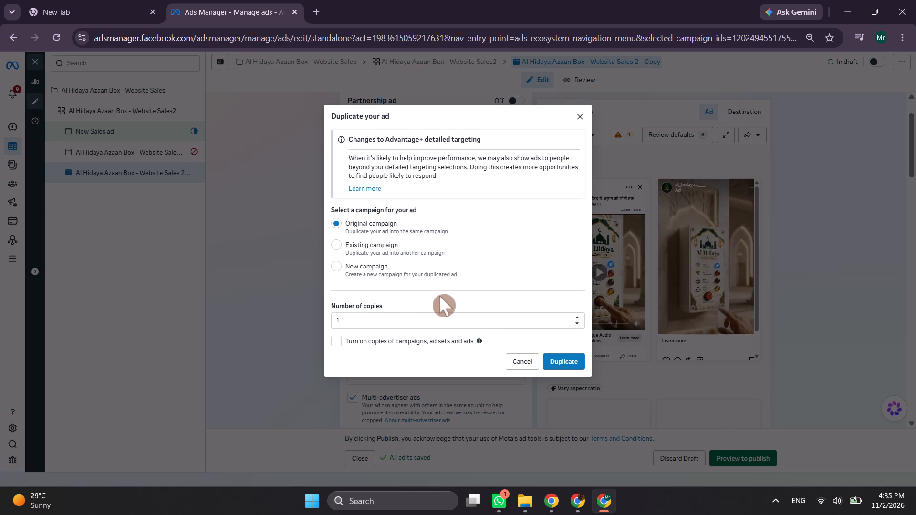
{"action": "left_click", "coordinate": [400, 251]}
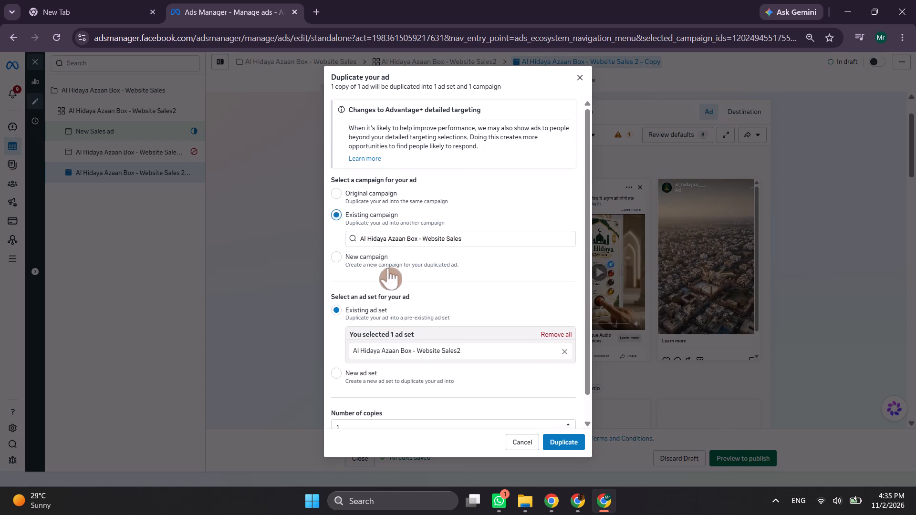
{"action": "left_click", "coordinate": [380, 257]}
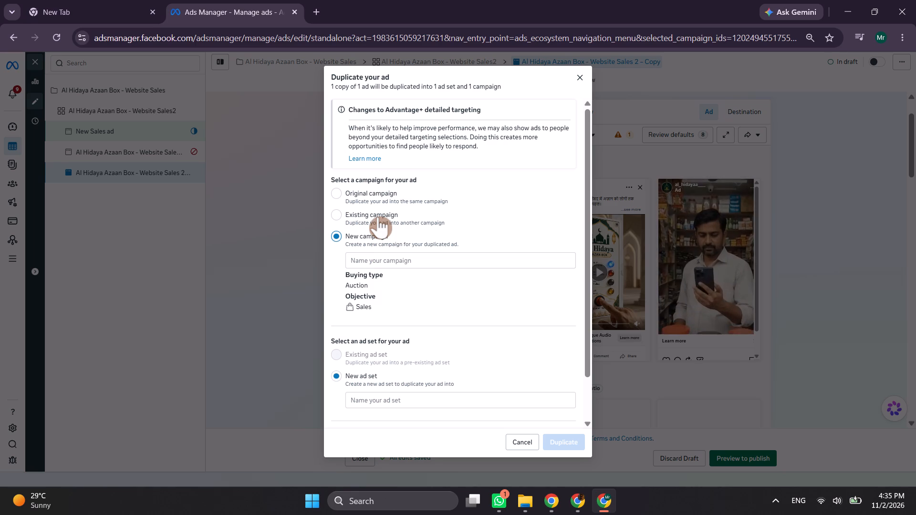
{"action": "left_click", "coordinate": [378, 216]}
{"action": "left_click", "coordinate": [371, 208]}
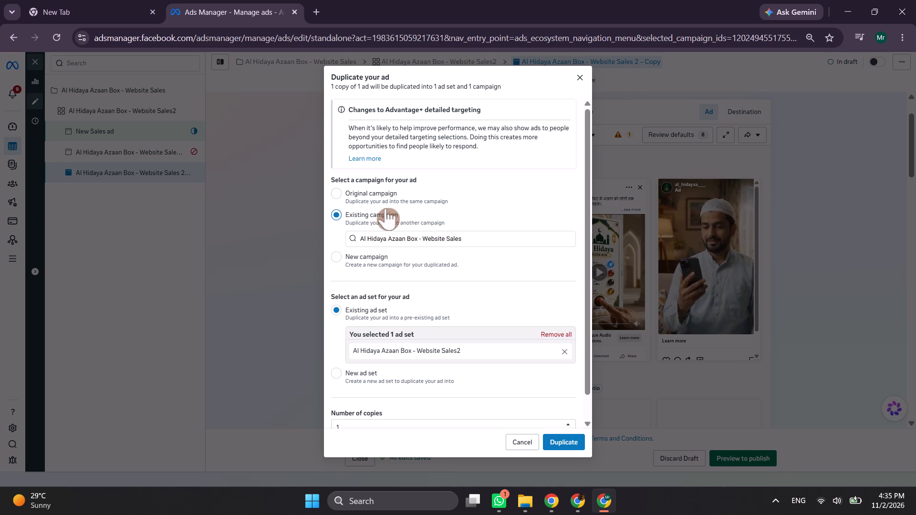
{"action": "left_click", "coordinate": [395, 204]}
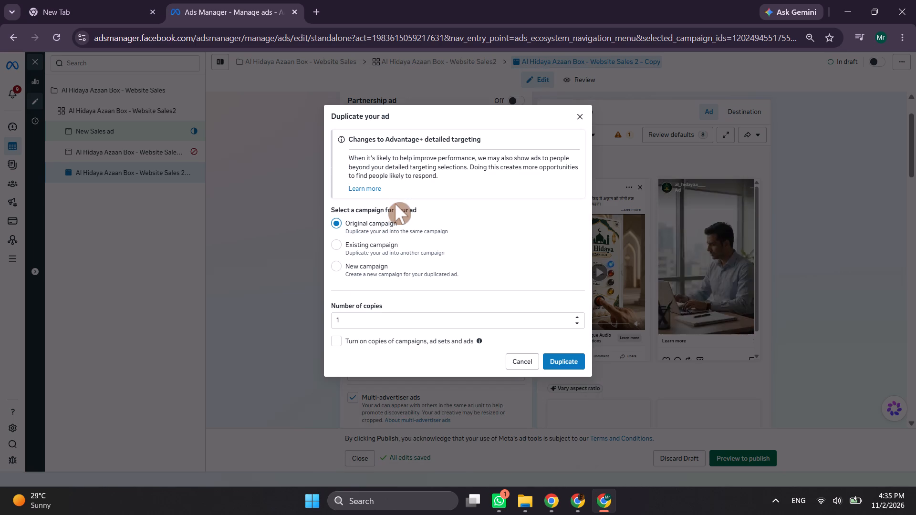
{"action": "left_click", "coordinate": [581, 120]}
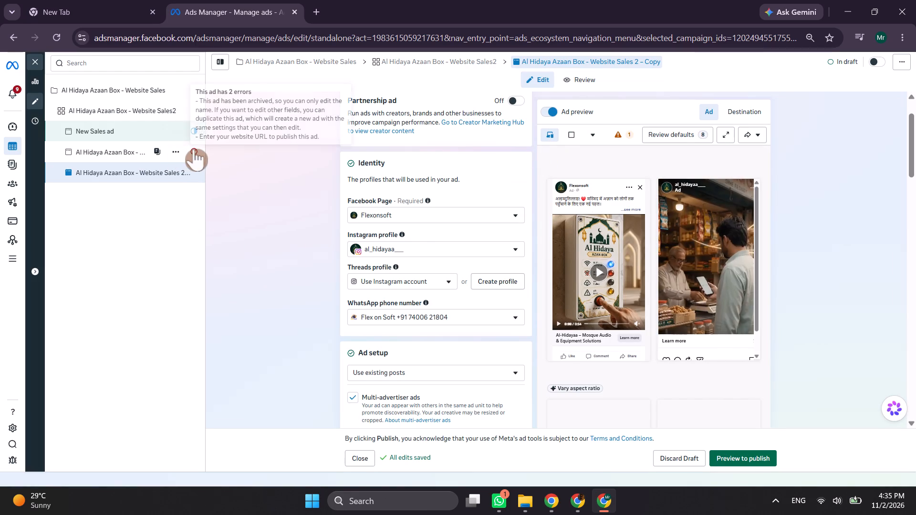
Duplicate the archived Website Sales 2 ad once with all recommendations applied, and select the new copy.
{"action": "left_click", "coordinate": [194, 149]}
{"action": "left_click", "coordinate": [124, 153]}
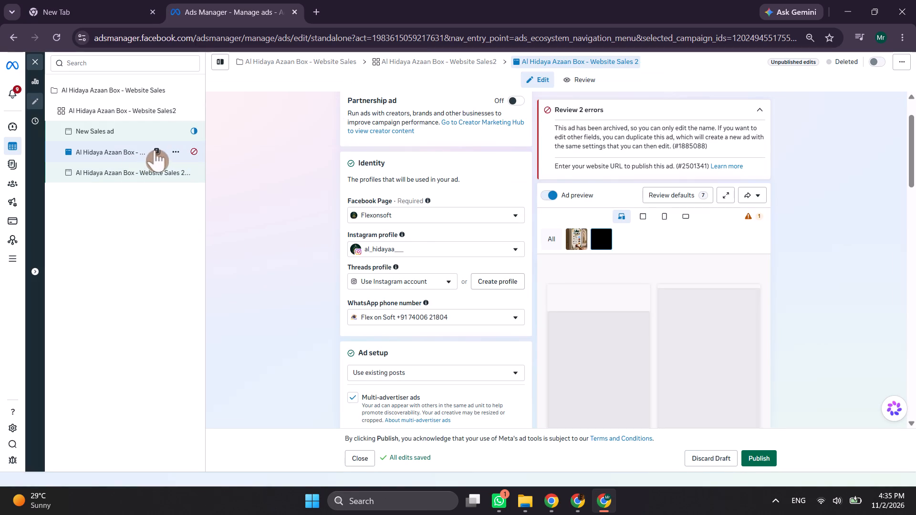
{"action": "left_click", "coordinate": [157, 149]}
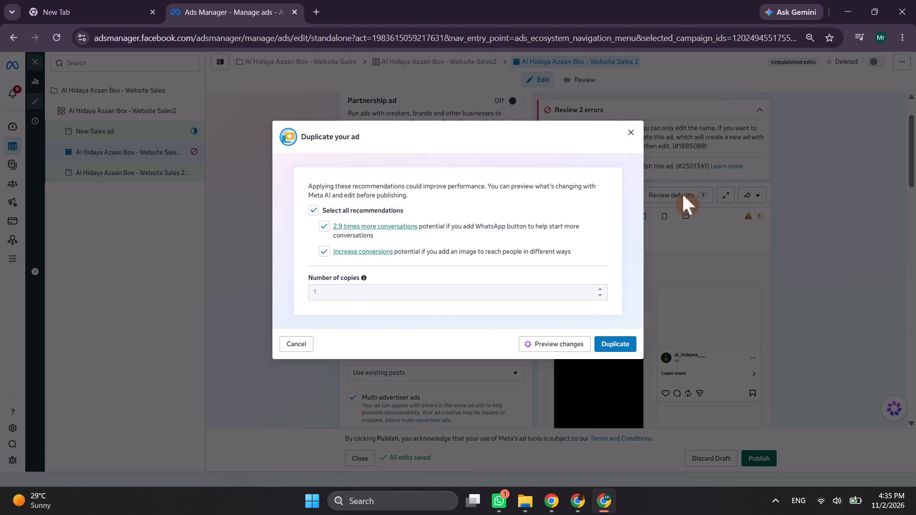
{"action": "scroll", "coordinate": [404, 210], "scroll_direction": "up", "scroll_amount": 4}
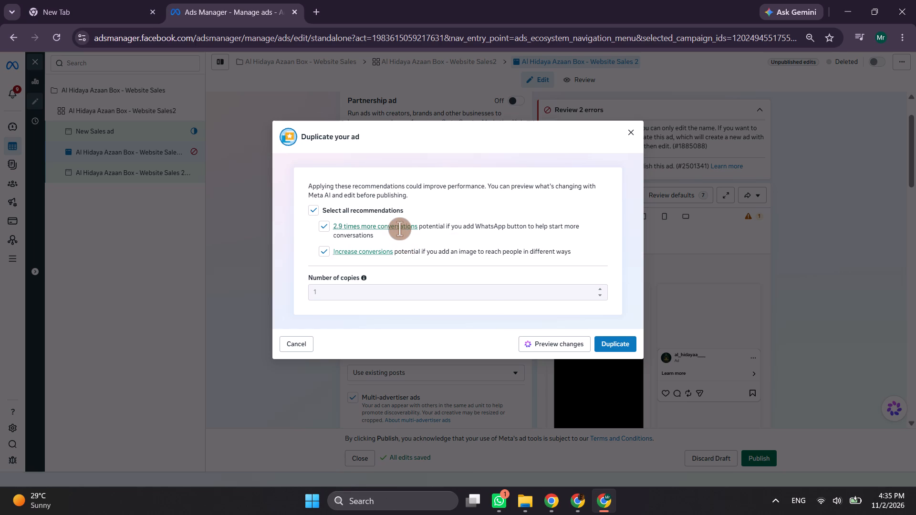
{"action": "left_click", "coordinate": [456, 222]}
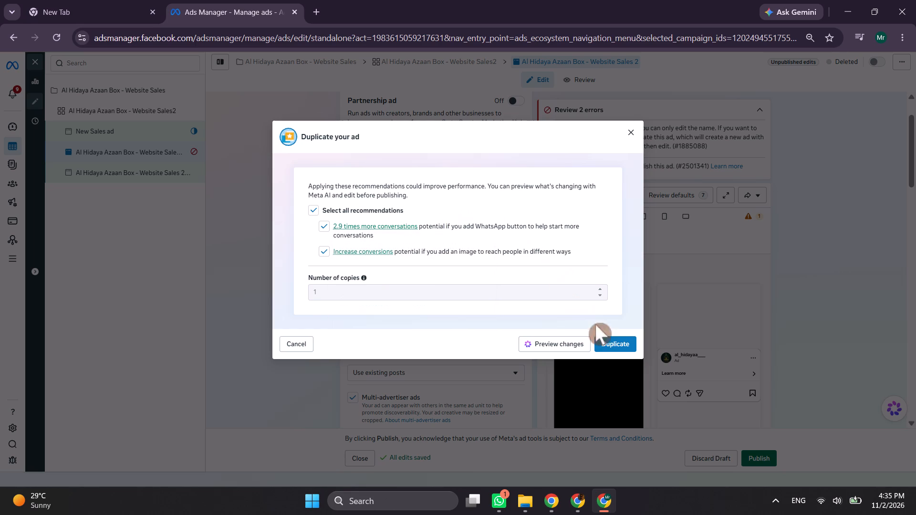
{"action": "double_click", "coordinate": [600, 293]}
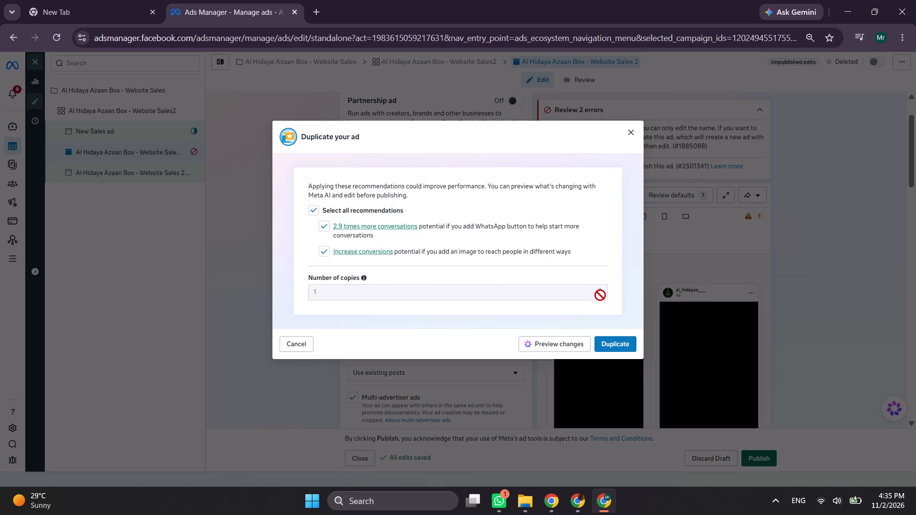
{"action": "left_click", "coordinate": [619, 340]}
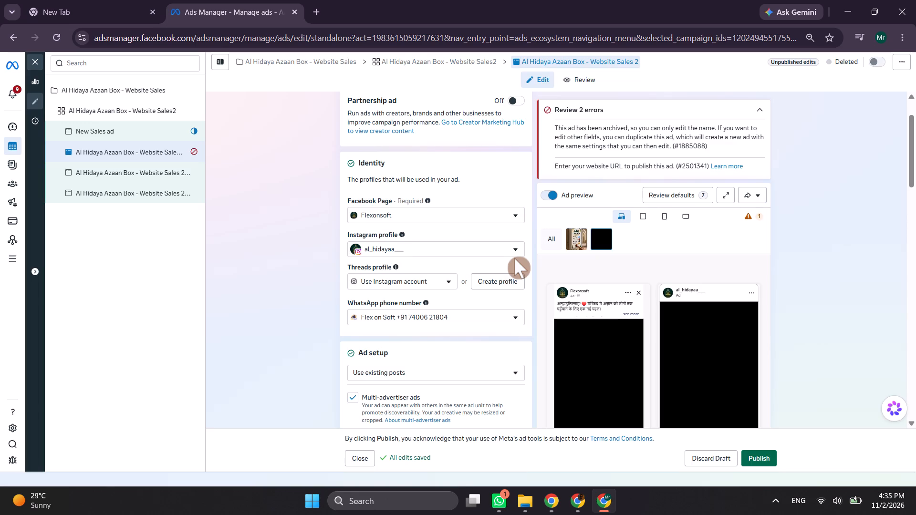
{"action": "left_click", "coordinate": [140, 196]}
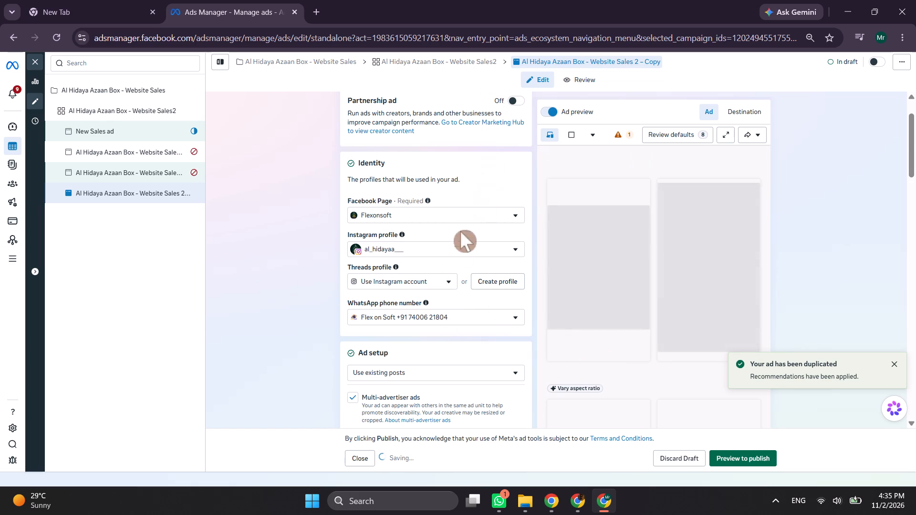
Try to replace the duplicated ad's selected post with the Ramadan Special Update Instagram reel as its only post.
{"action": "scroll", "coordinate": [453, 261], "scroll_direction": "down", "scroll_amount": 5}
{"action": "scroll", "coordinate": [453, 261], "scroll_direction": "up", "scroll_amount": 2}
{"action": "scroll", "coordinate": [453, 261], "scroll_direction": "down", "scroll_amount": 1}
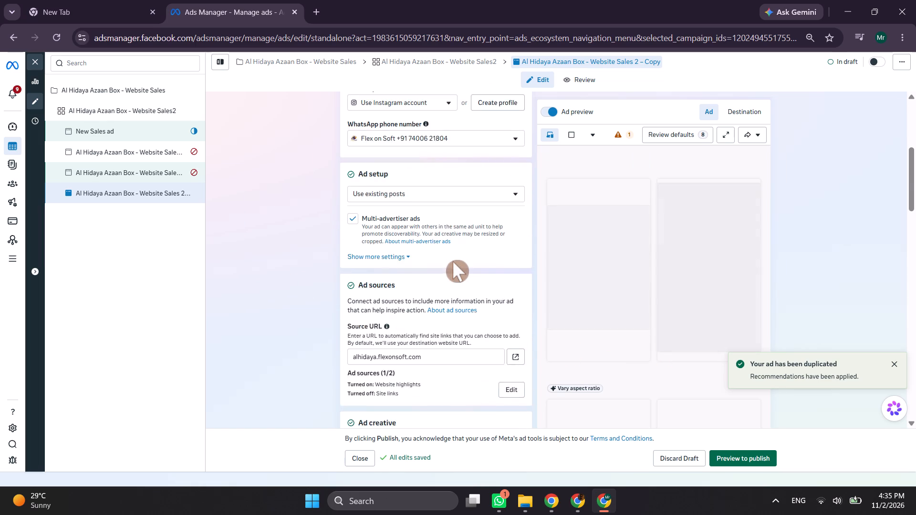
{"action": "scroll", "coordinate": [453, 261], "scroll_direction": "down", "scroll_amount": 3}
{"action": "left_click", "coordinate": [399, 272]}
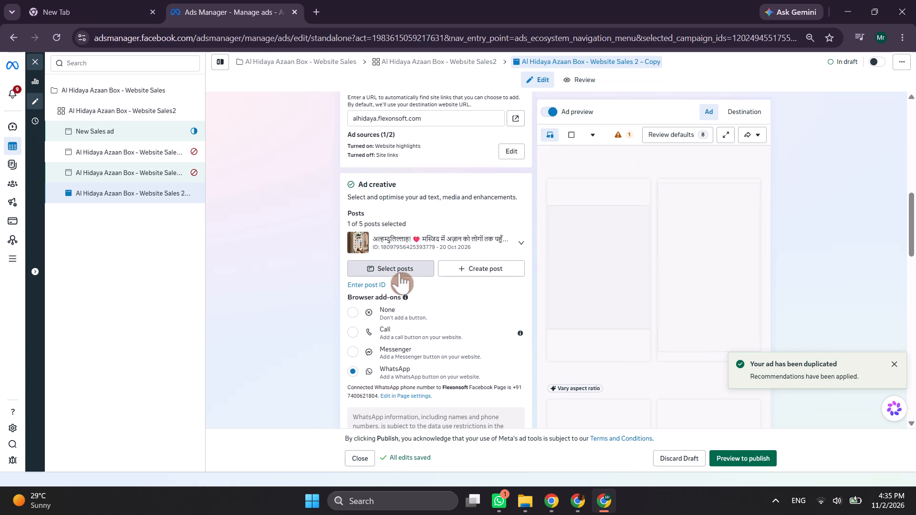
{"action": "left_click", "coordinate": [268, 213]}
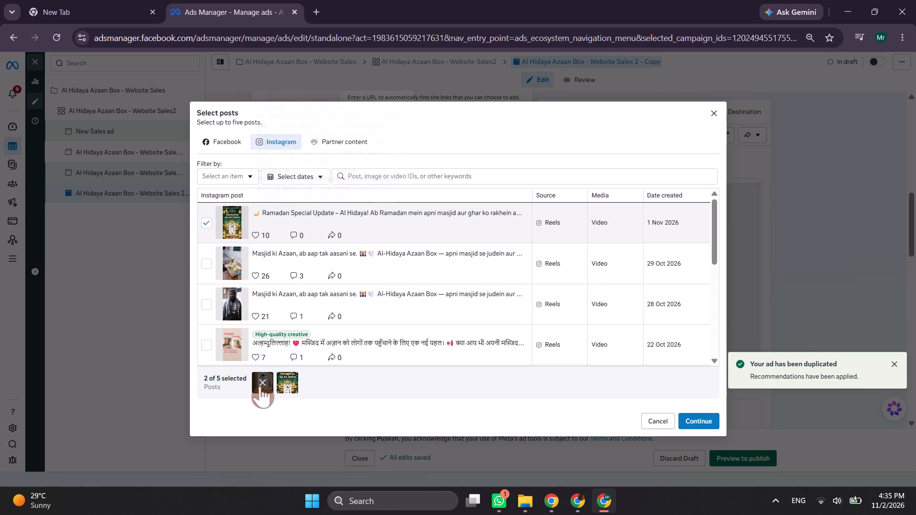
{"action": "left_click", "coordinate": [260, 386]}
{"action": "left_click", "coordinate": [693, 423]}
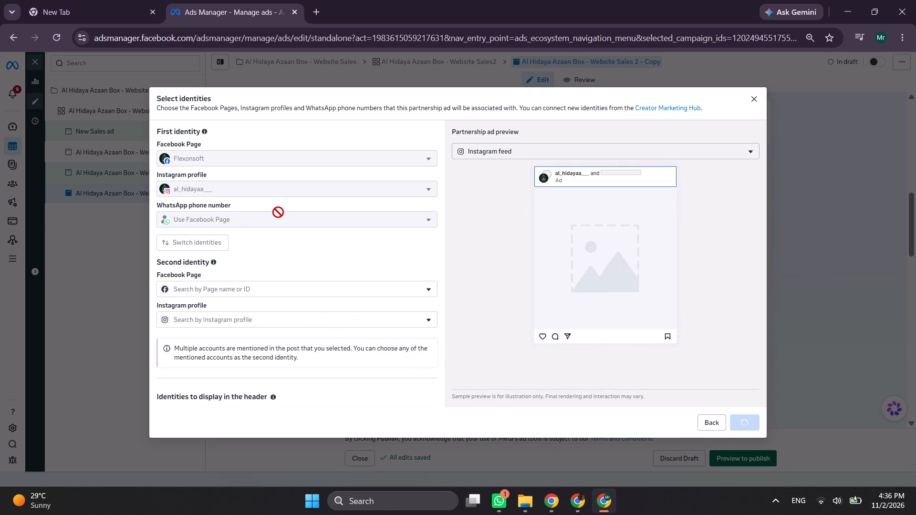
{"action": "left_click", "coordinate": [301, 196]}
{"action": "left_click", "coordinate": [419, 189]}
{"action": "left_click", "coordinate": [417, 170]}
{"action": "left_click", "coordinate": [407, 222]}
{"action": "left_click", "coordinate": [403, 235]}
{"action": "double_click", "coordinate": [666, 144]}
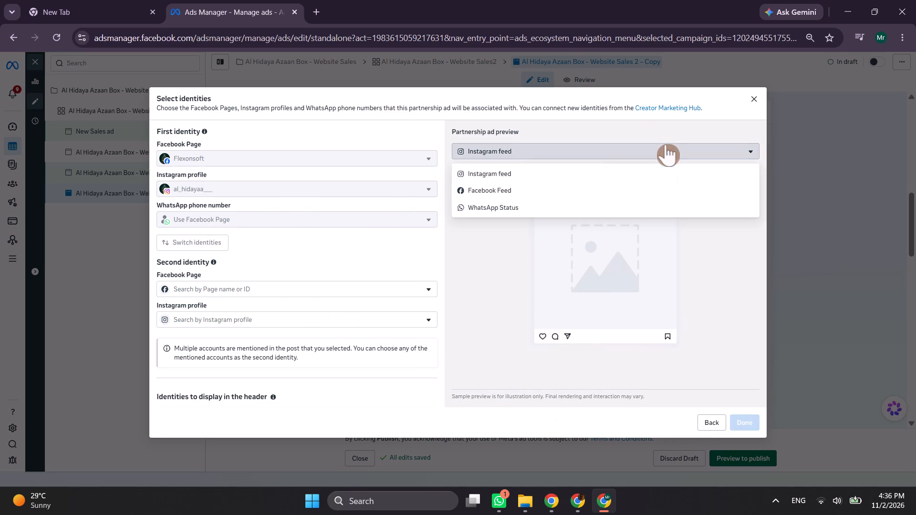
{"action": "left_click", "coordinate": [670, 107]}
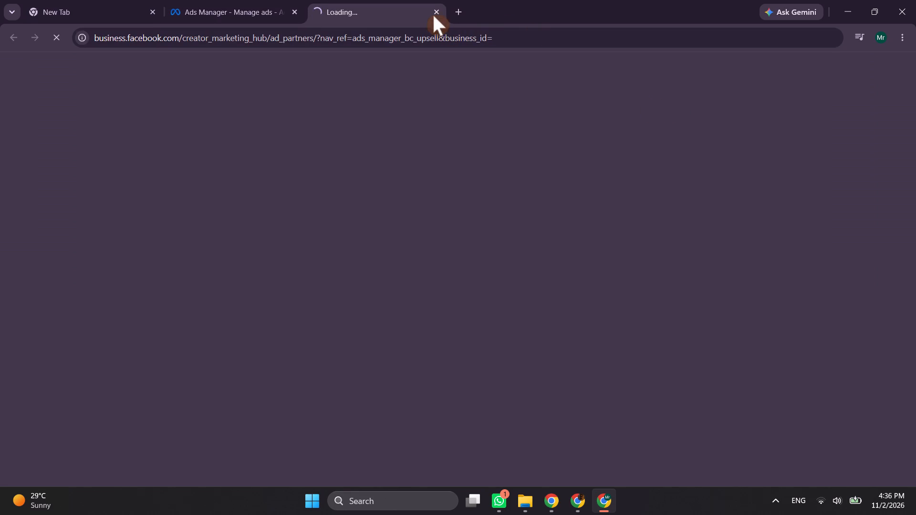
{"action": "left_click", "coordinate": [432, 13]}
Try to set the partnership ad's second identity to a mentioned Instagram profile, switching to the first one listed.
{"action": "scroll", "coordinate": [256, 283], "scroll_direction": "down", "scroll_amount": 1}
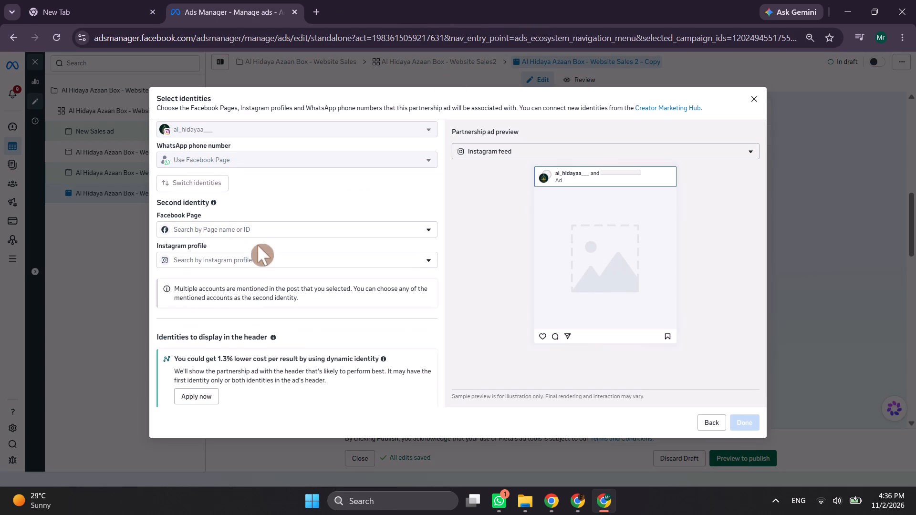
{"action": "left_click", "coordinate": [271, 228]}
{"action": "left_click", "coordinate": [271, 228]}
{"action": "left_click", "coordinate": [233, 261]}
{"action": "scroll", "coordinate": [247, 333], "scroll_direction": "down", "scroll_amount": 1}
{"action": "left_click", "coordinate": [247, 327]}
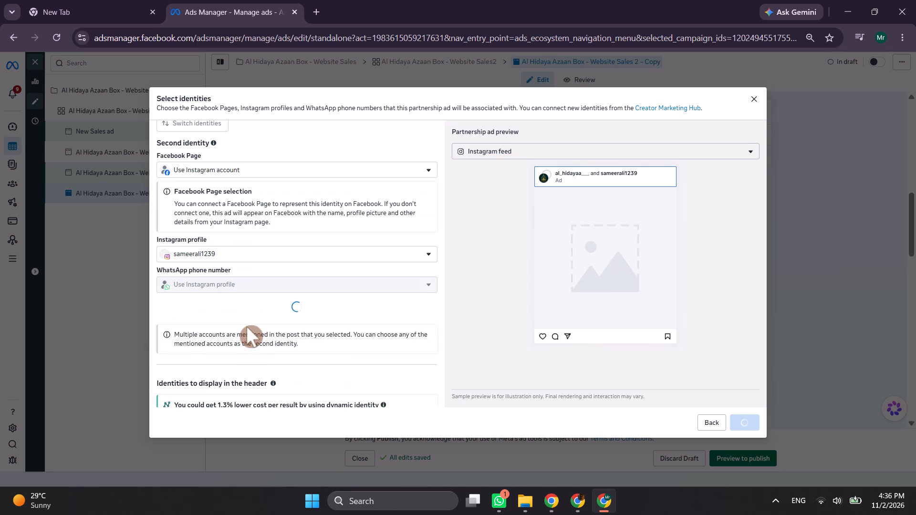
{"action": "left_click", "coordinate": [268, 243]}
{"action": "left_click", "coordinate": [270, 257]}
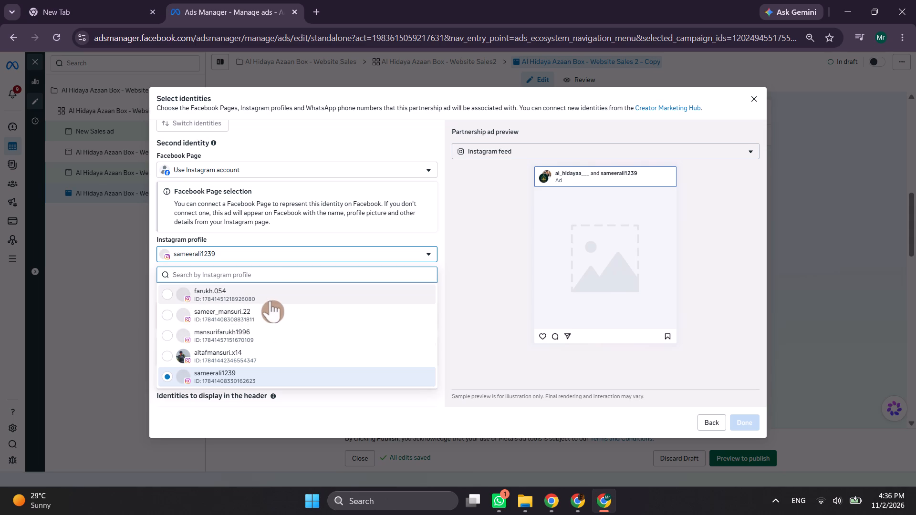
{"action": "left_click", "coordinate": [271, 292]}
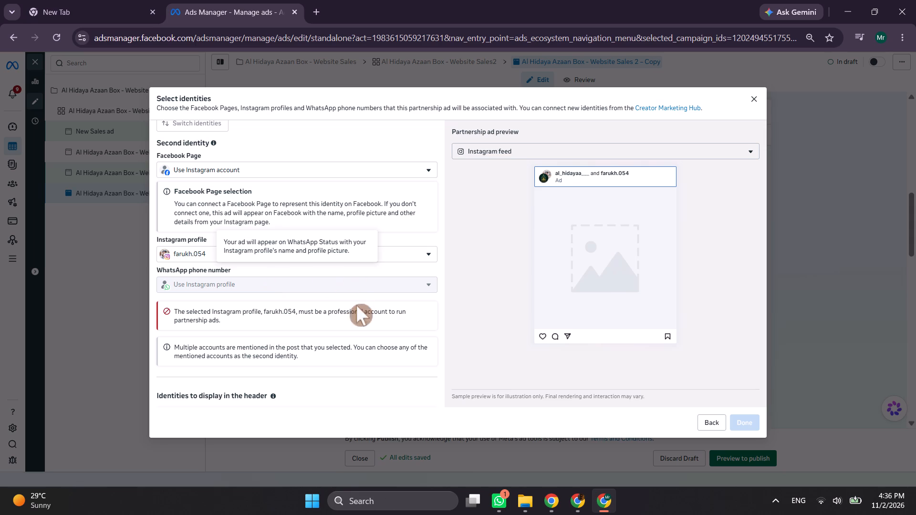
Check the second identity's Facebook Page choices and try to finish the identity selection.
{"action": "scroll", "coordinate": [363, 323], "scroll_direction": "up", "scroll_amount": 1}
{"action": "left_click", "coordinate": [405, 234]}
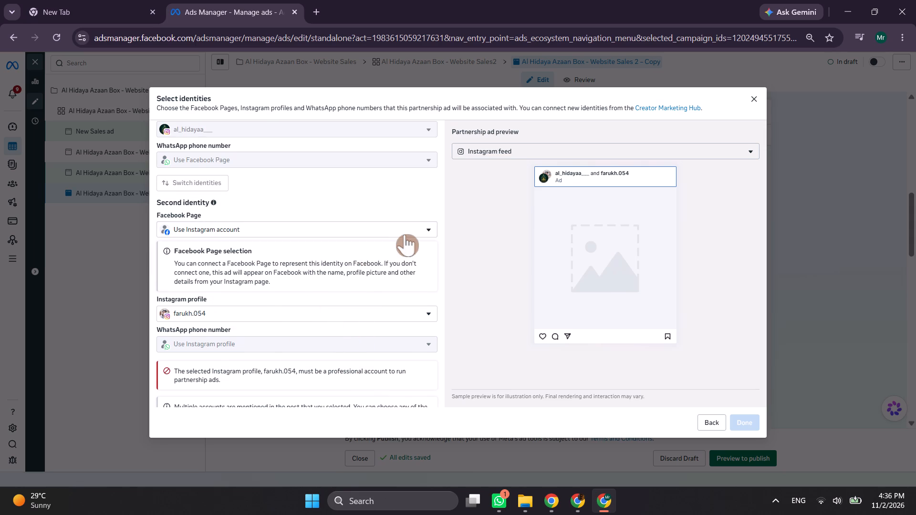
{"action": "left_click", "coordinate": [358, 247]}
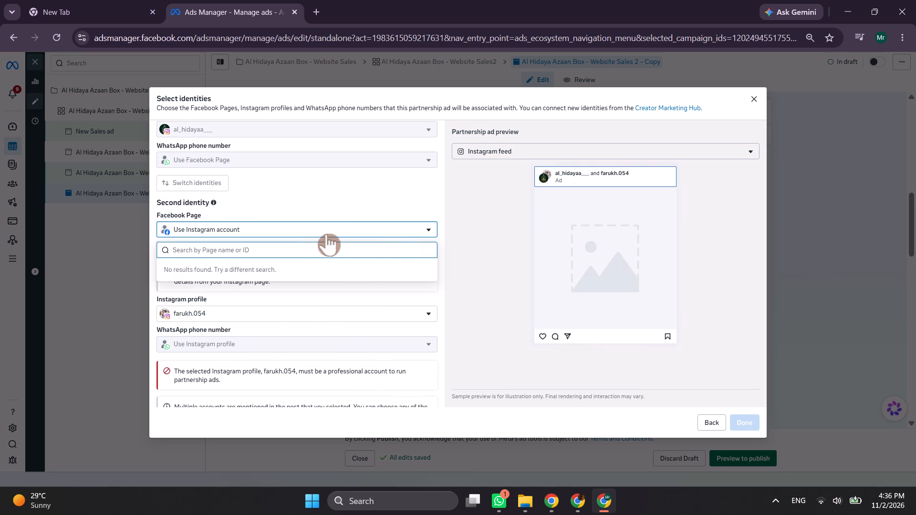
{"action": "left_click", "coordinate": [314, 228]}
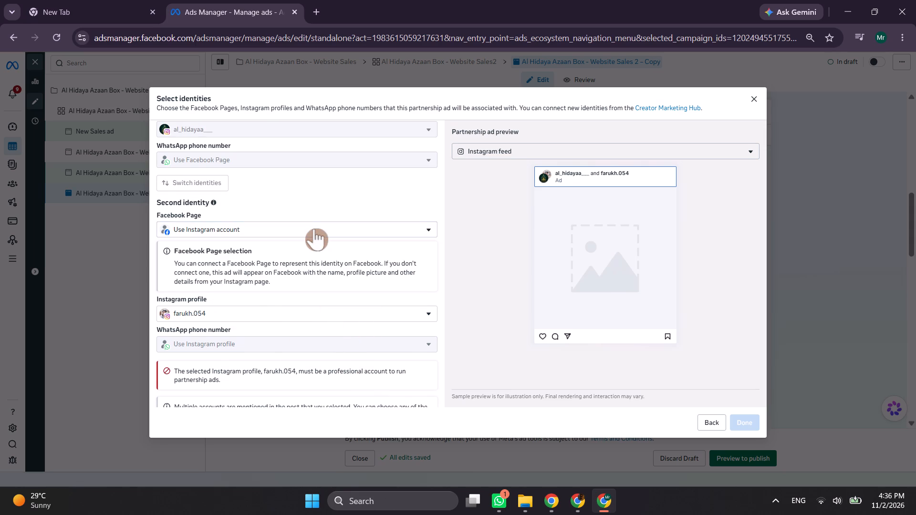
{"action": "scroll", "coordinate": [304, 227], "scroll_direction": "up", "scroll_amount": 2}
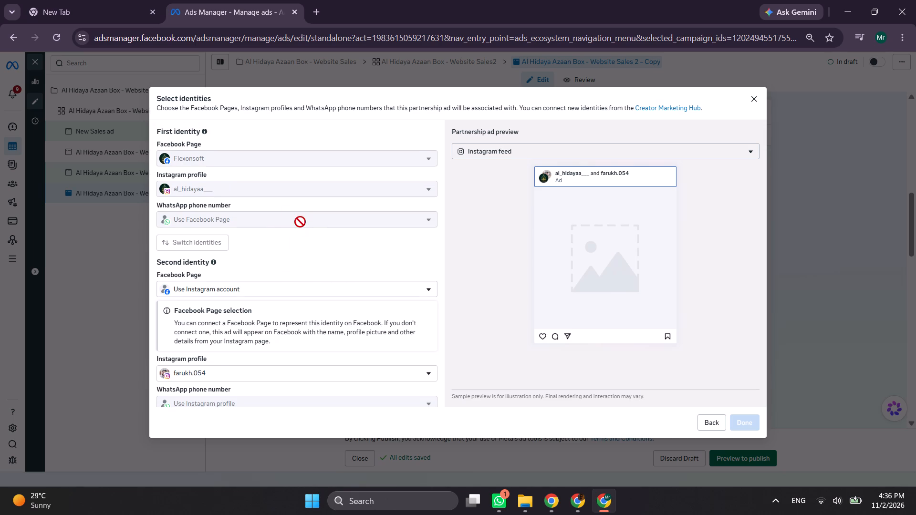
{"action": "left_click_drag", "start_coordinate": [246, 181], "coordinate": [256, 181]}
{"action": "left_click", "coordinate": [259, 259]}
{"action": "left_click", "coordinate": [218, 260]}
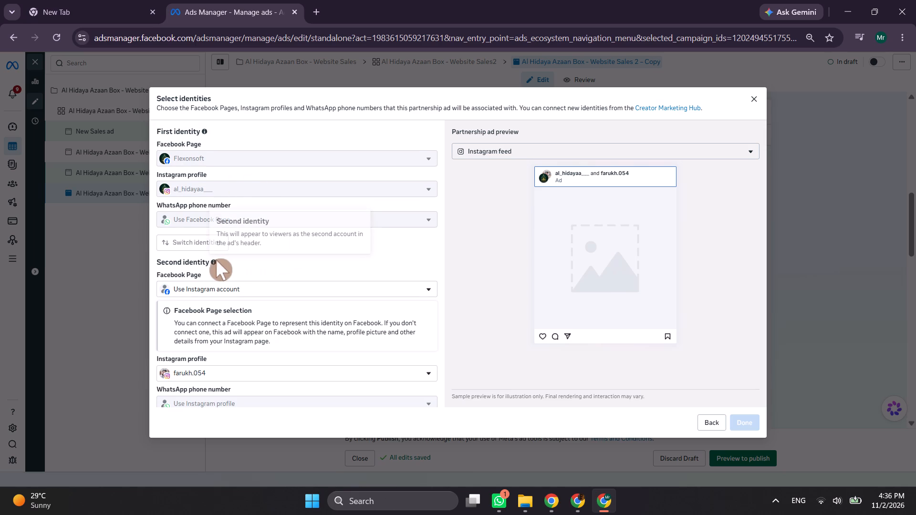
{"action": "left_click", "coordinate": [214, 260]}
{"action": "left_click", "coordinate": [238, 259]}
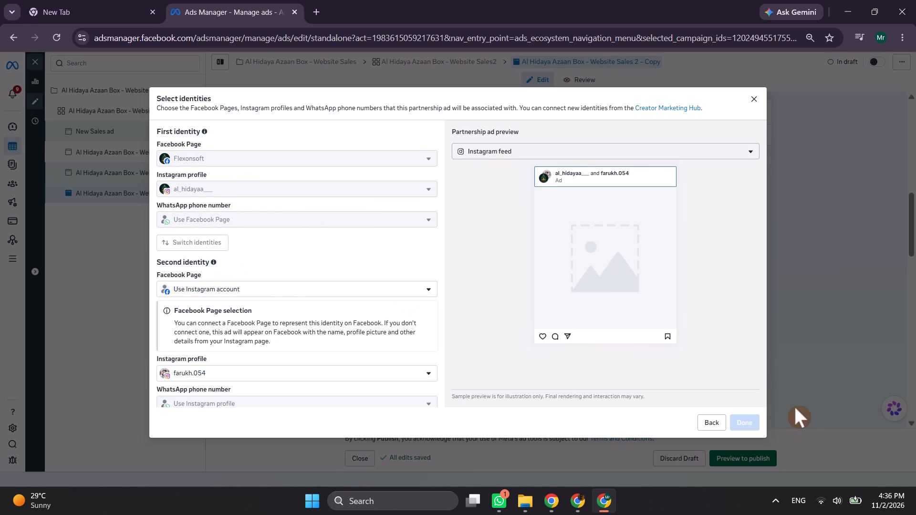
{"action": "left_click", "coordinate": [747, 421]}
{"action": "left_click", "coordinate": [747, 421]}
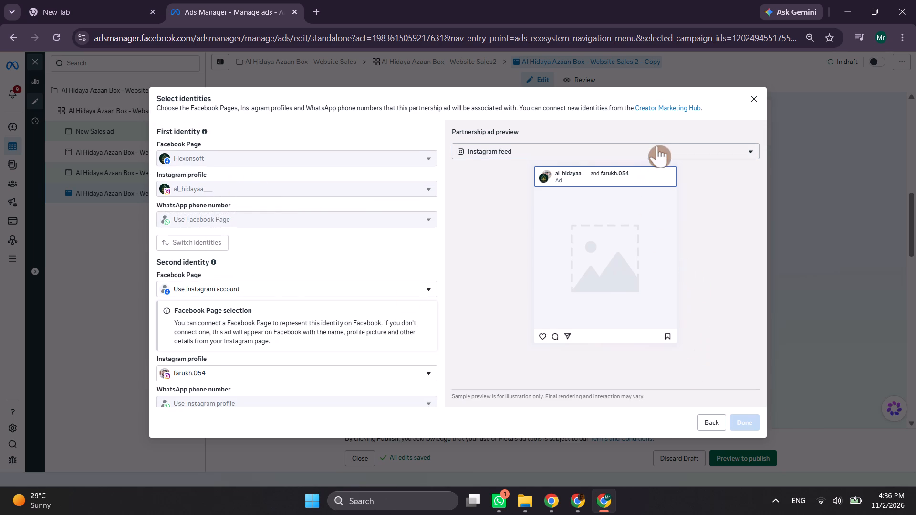
Preview the partnership ad in Facebook Feed, and return the preview to Instagram feed.
{"action": "left_click", "coordinate": [656, 149]}
{"action": "left_click", "coordinate": [526, 195]}
{"action": "left_click", "coordinate": [542, 153]}
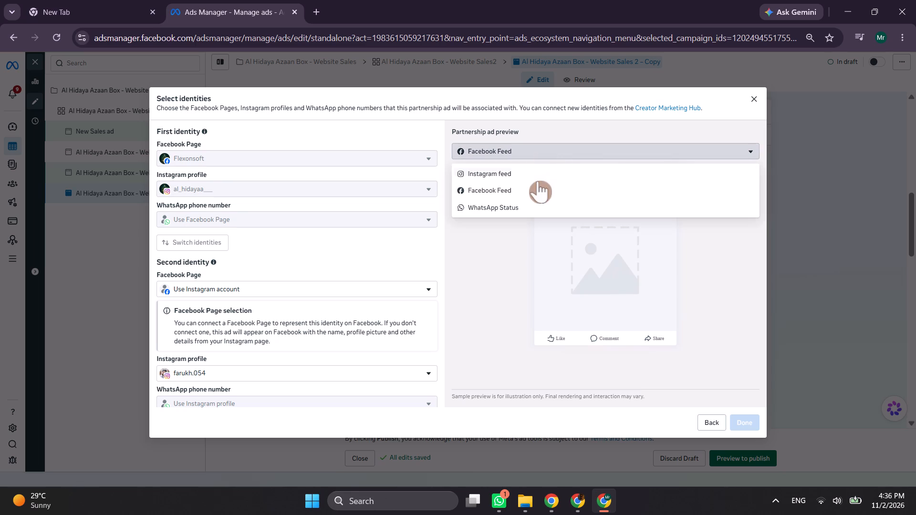
{"action": "left_click", "coordinate": [537, 181]}
Review the second identity's Instagram profile choices and the options for identities displayed in the header.
{"action": "scroll", "coordinate": [241, 355], "scroll_direction": "down", "scroll_amount": 3}
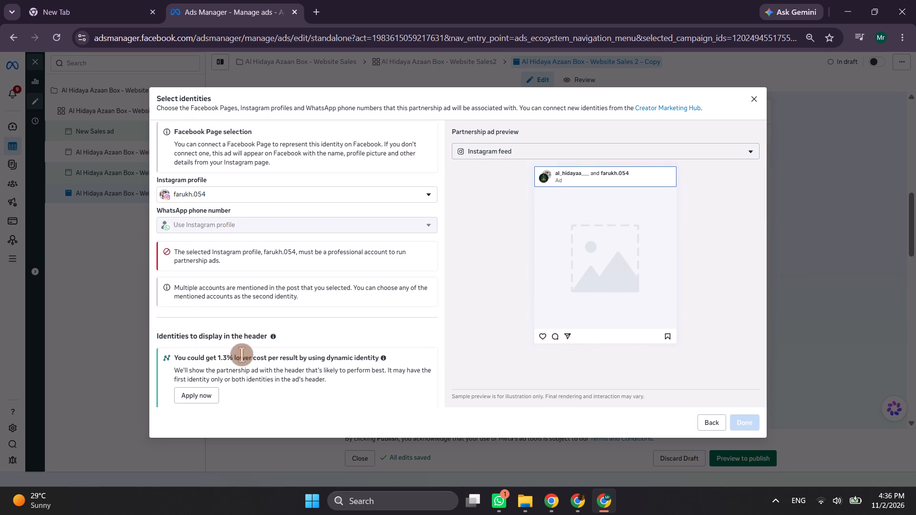
{"action": "left_click", "coordinate": [251, 194]}
{"action": "left_click", "coordinate": [240, 213]}
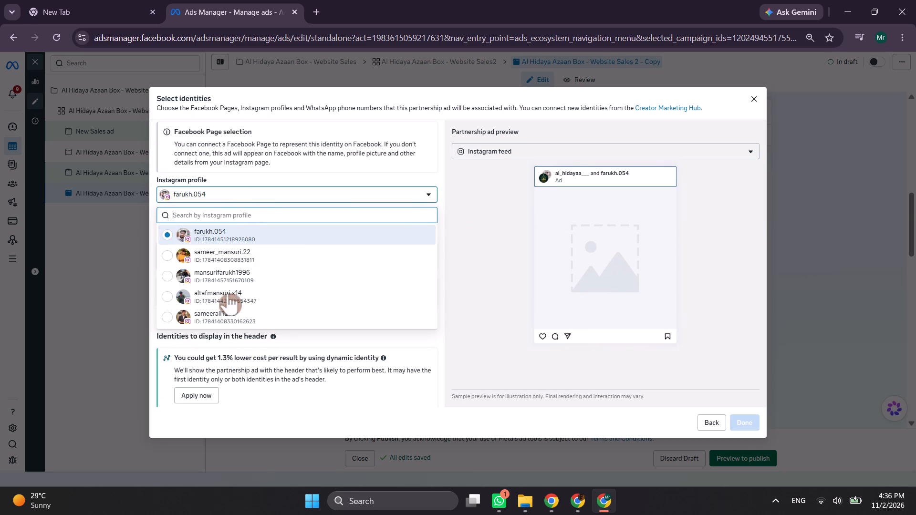
{"action": "scroll", "coordinate": [227, 301], "scroll_direction": "down", "scroll_amount": 6}
{"action": "left_click", "coordinate": [341, 180]}
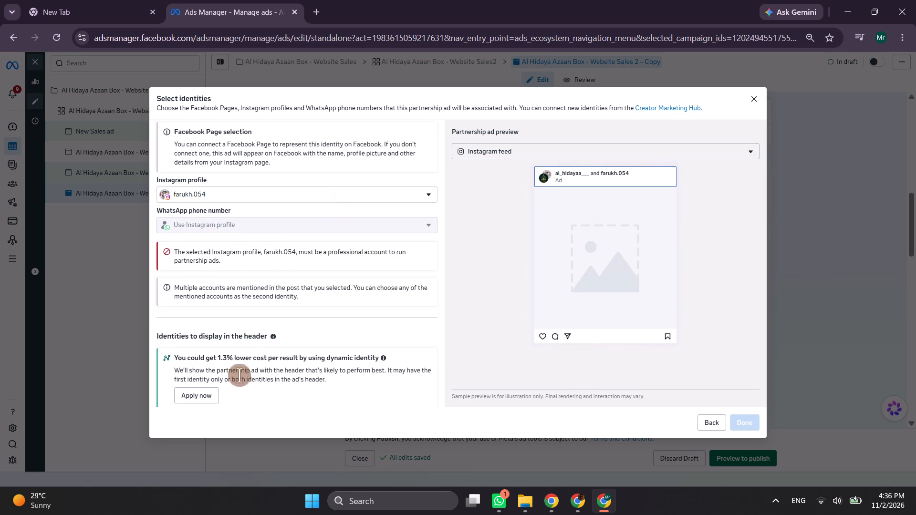
{"action": "scroll", "coordinate": [206, 398], "scroll_direction": "down", "scroll_amount": 8}
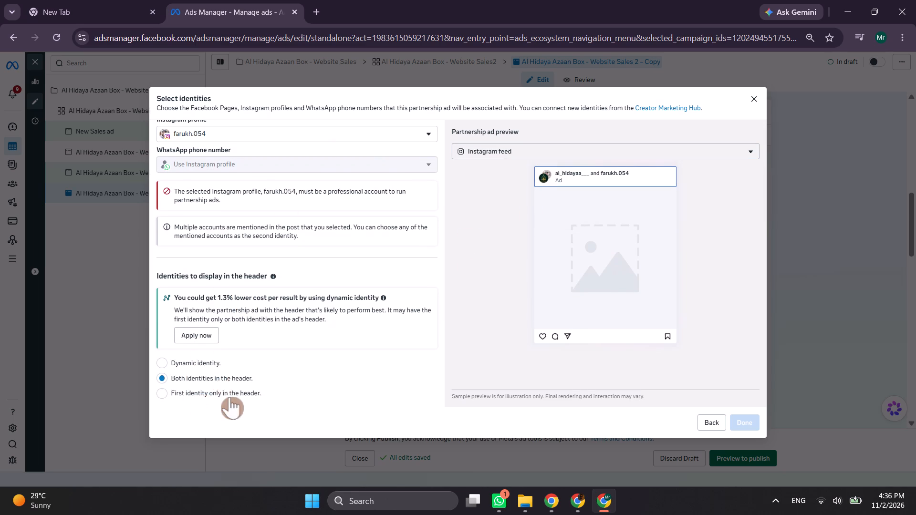
{"action": "left_click", "coordinate": [207, 362]}
{"action": "left_click", "coordinate": [208, 371]}
{"action": "left_click", "coordinate": [209, 381]}
{"action": "scroll", "coordinate": [209, 381], "scroll_direction": "down", "scroll_amount": 4}
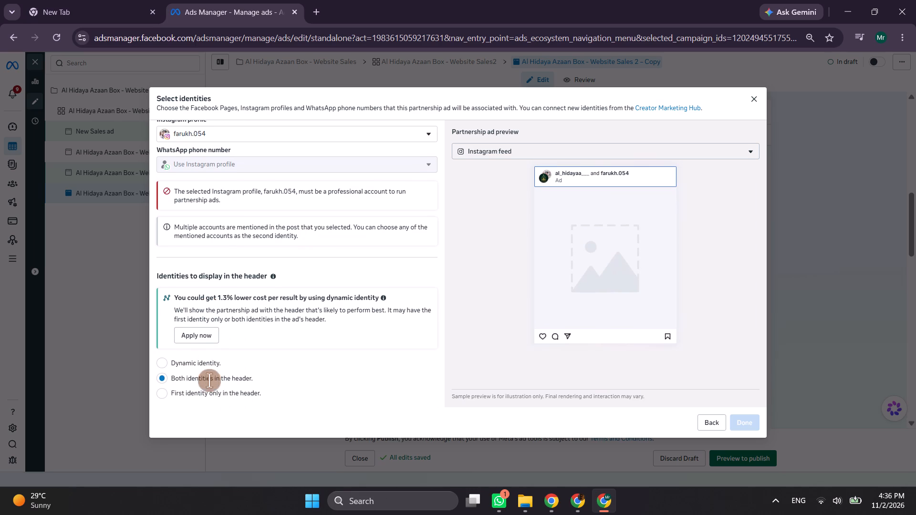
{"action": "left_click", "coordinate": [209, 381]}
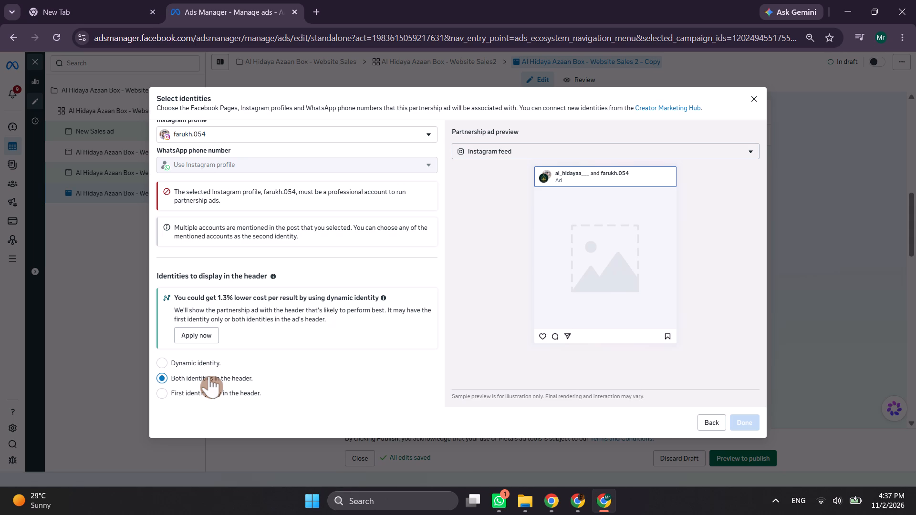
{"action": "scroll", "coordinate": [268, 337], "scroll_direction": "up", "scroll_amount": 3}
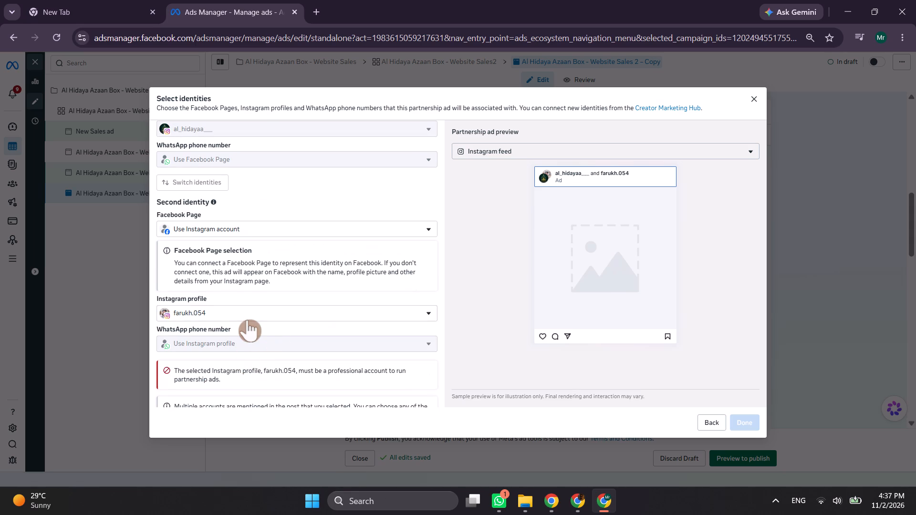
{"action": "scroll", "coordinate": [247, 319], "scroll_direction": "down", "scroll_amount": 2}
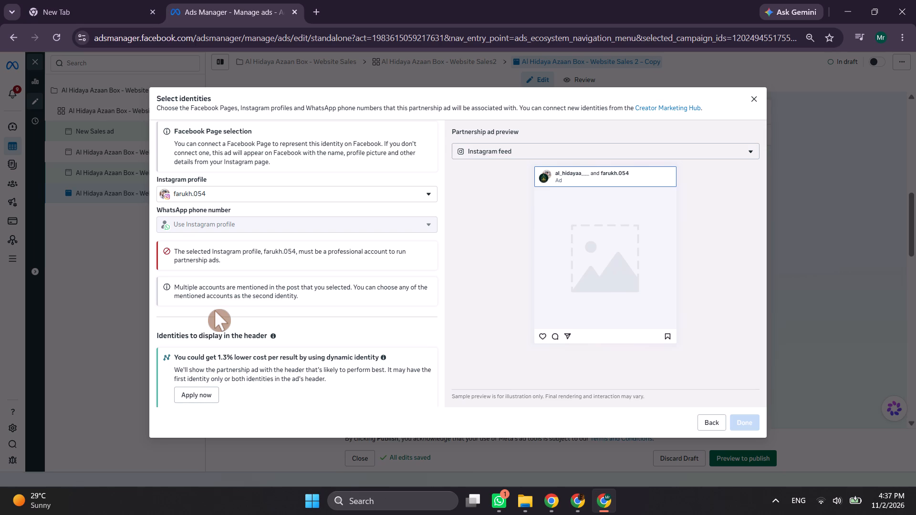
{"action": "scroll", "coordinate": [215, 310], "scroll_direction": "up", "scroll_amount": 5}
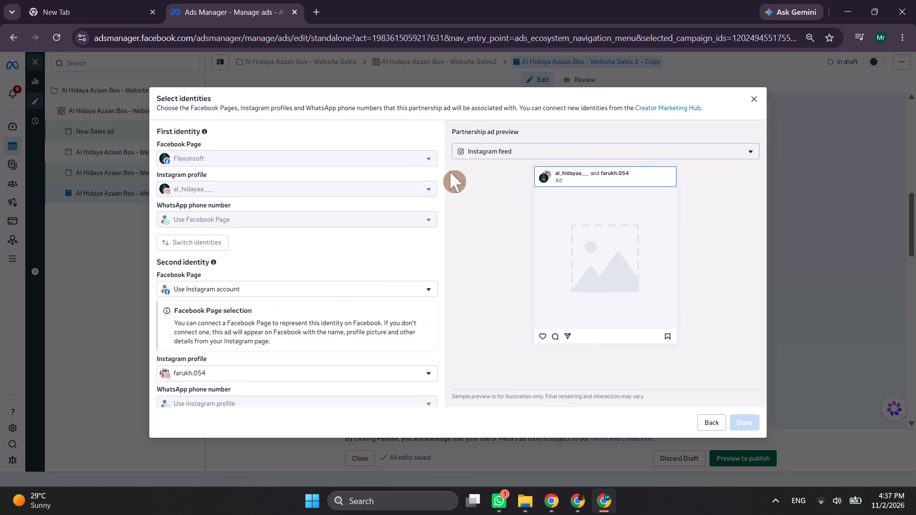
Preview the partnership ad in Facebook Feed.
{"action": "left_click", "coordinate": [479, 153]}
{"action": "left_click", "coordinate": [479, 153]}
{"action": "scroll", "coordinate": [375, 194], "scroll_direction": "up", "scroll_amount": 3}
{"action": "left_click", "coordinate": [506, 143]}
{"action": "left_click", "coordinate": [504, 164]}
{"action": "left_click", "coordinate": [508, 153]}
{"action": "left_click", "coordinate": [503, 185]}
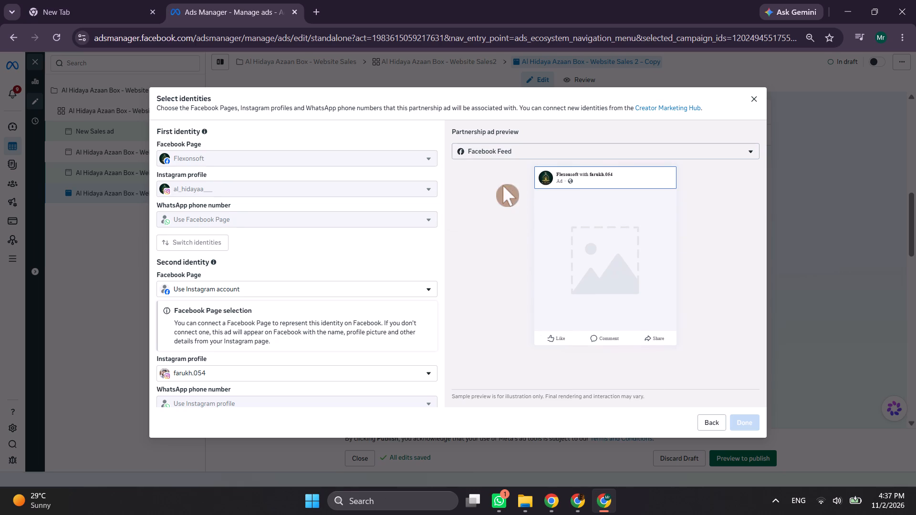
Recheck the second identity's Facebook Page choices and close the identity selection without saving.
{"action": "scroll", "coordinate": [325, 306], "scroll_direction": "up", "scroll_amount": 4}
{"action": "left_click", "coordinate": [354, 294]}
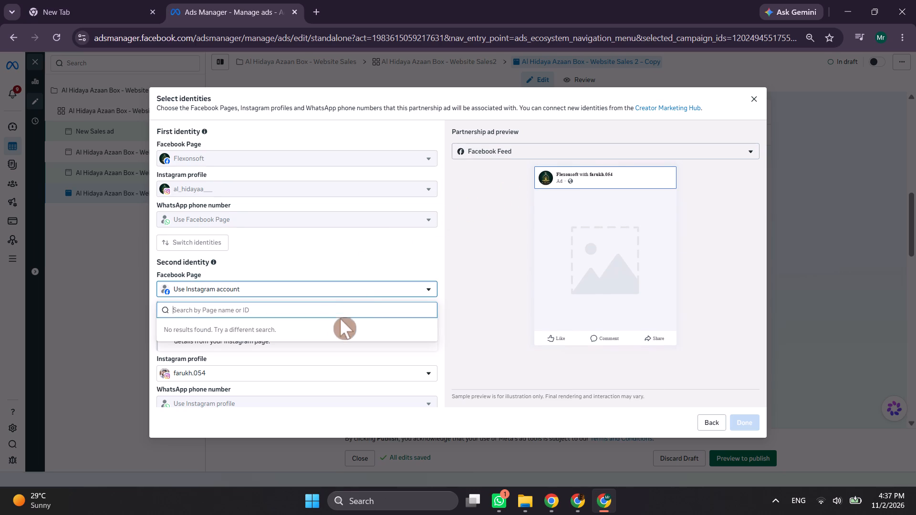
{"action": "left_click", "coordinate": [336, 324]}
{"action": "left_click", "coordinate": [333, 287]}
{"action": "left_click", "coordinate": [759, 99]}
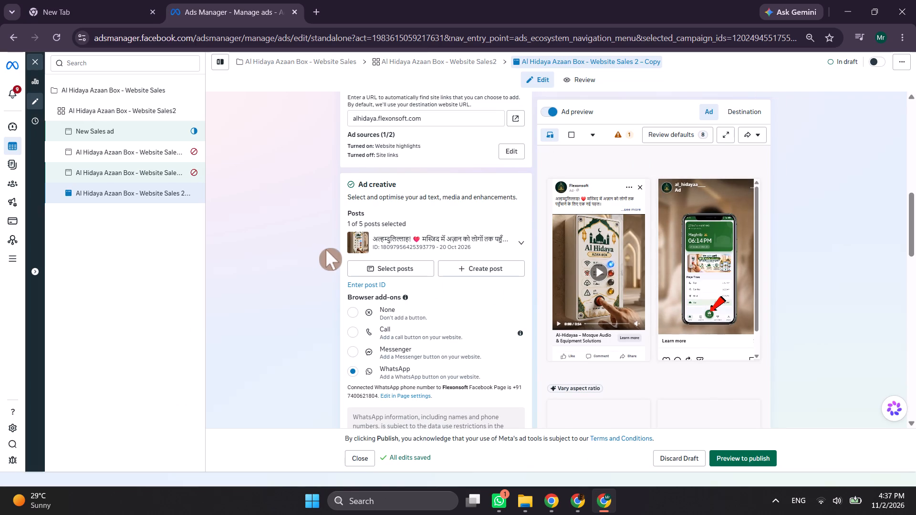
{"action": "left_click", "coordinate": [273, 223]}
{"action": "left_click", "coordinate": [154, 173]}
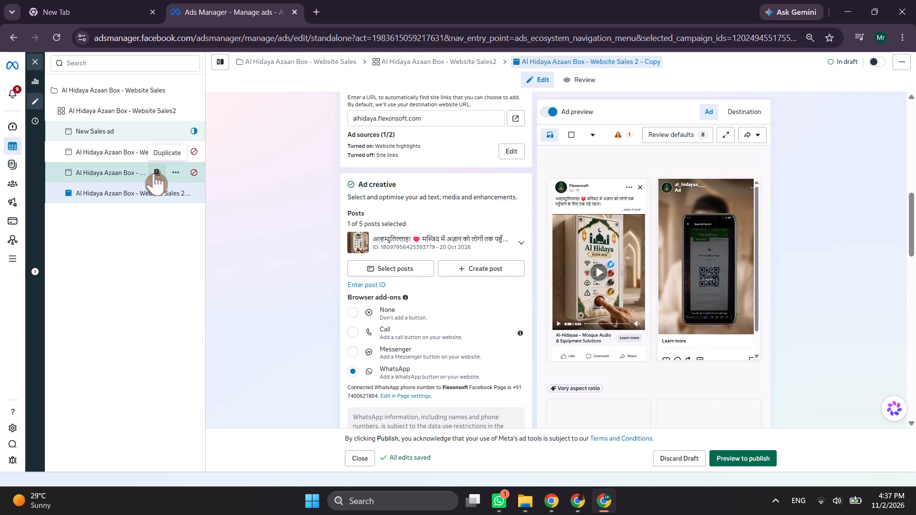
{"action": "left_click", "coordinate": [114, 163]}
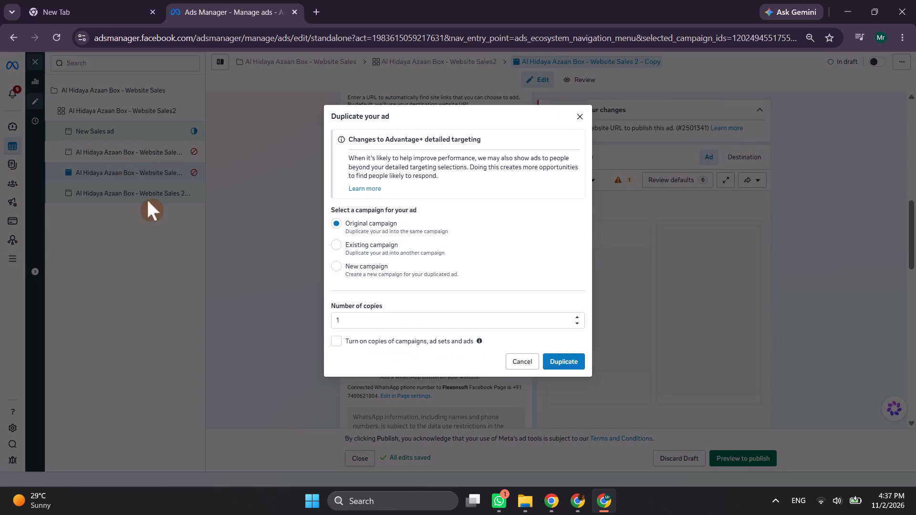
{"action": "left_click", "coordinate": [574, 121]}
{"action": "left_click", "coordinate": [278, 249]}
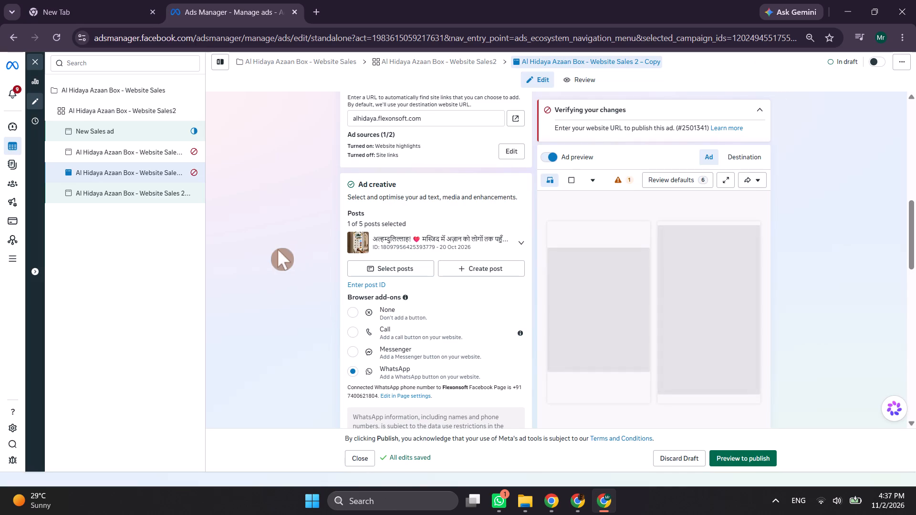
Select the archived Website Sales 2 ad, and close the ad editor without publishing the draft items.
{"action": "left_click", "coordinate": [101, 144]}
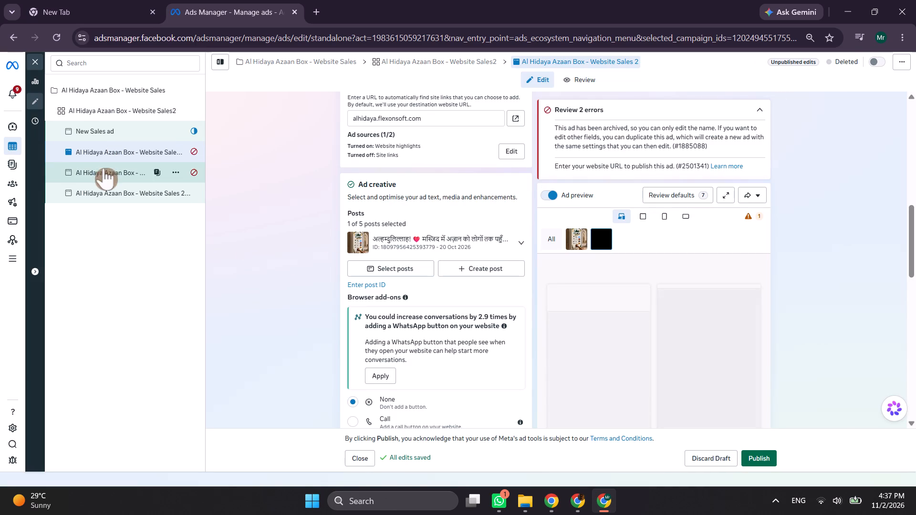
{"action": "left_click", "coordinate": [40, 66]}
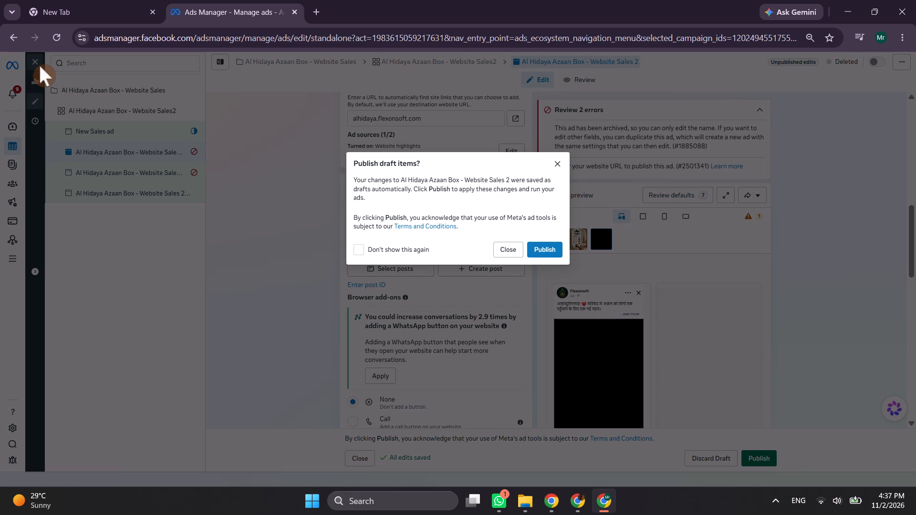
{"action": "left_click", "coordinate": [513, 244]}
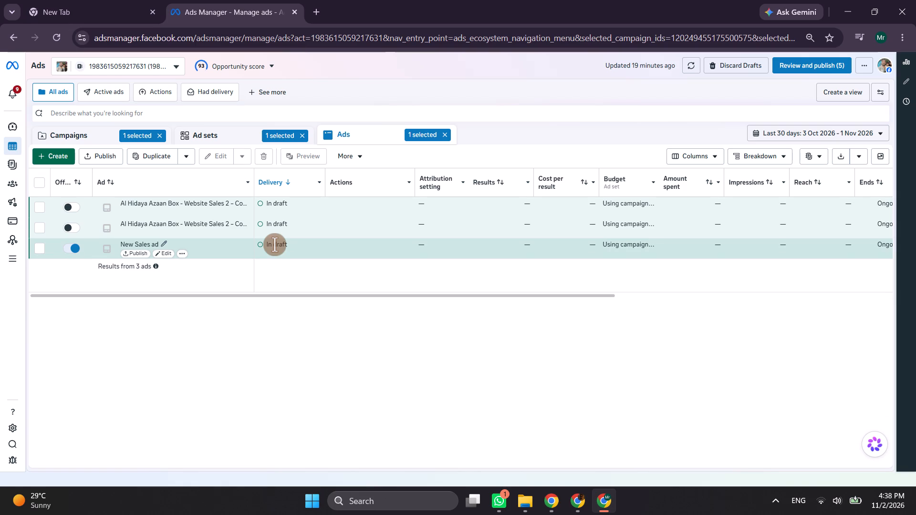
Reopen the editor from the New Sales ad and view the Website Sales 2 – Copy draft that has an error.
{"action": "left_click", "coordinate": [230, 364]}
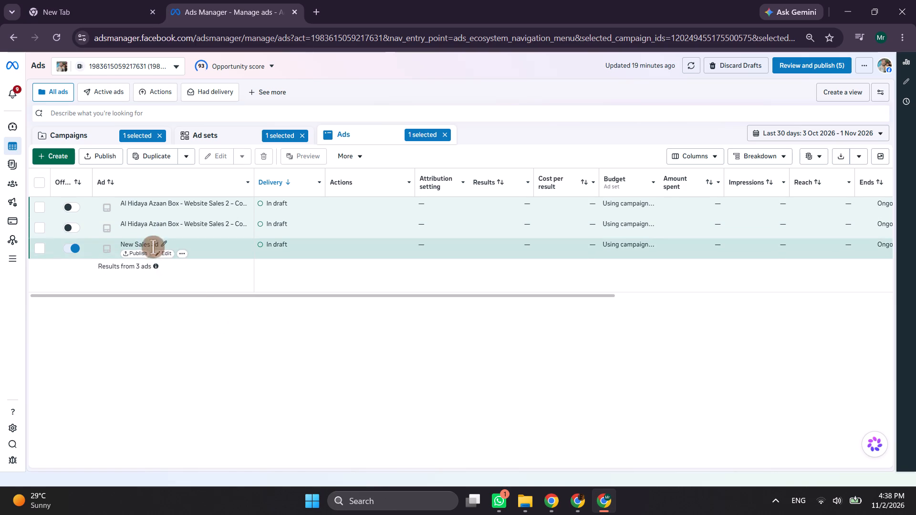
{"action": "left_click", "coordinate": [163, 254]}
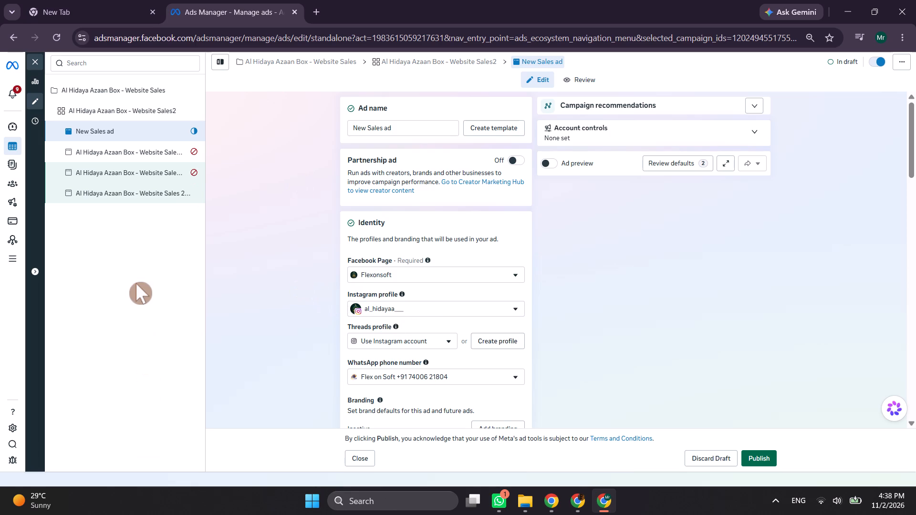
{"action": "left_click", "coordinate": [154, 170]}
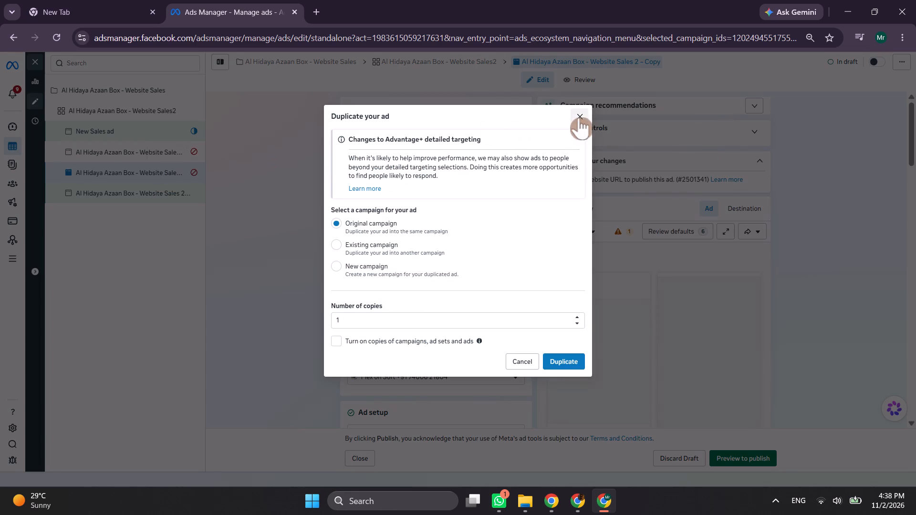
{"action": "left_click", "coordinate": [579, 117]}
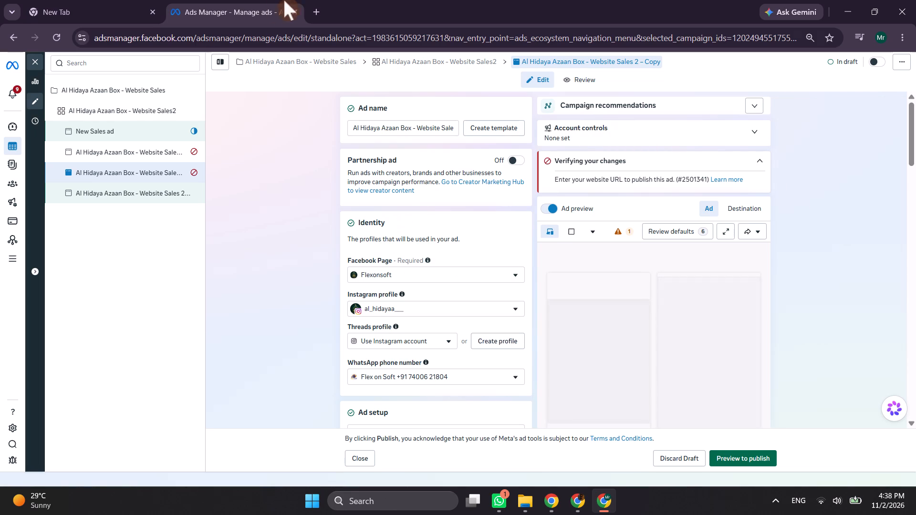
{"action": "left_click", "coordinate": [105, 168]}
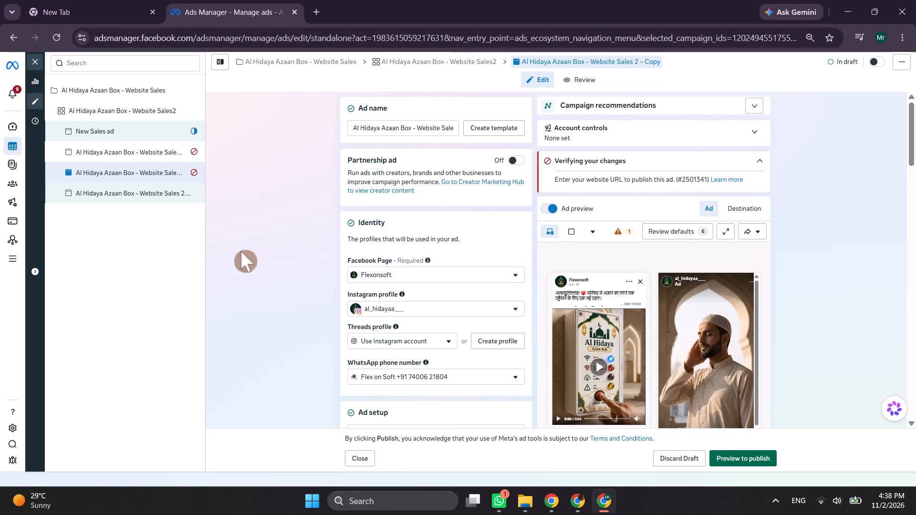
Open the archived Website Sales 2 ad and examine its ad preview.
{"action": "left_click", "coordinate": [97, 154]}
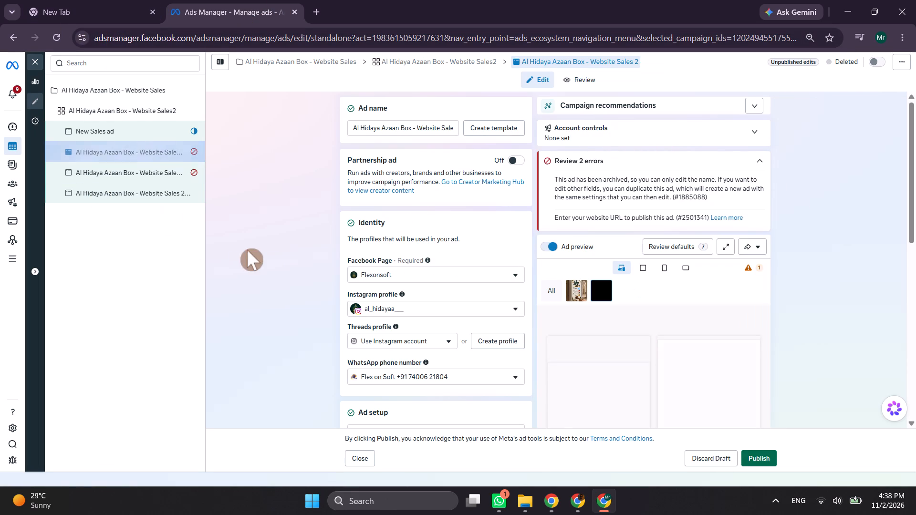
{"action": "scroll", "coordinate": [614, 309], "scroll_direction": "down", "scroll_amount": 3}
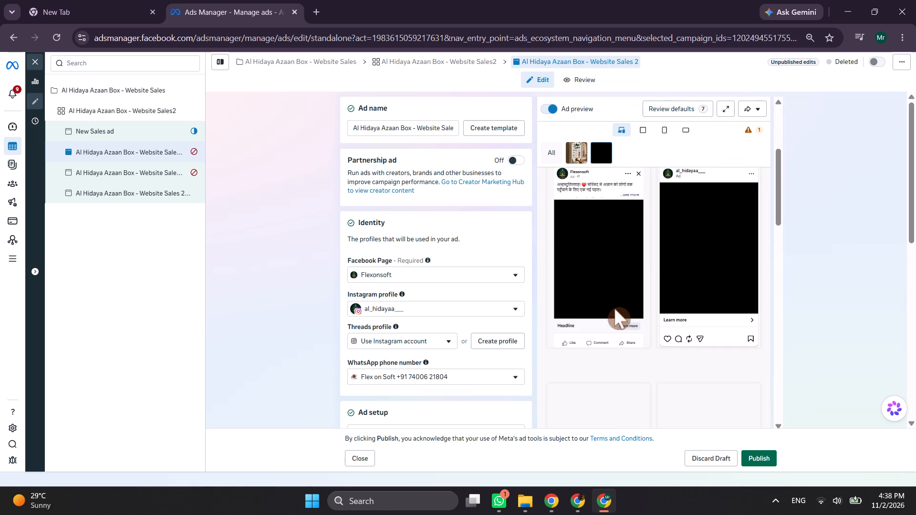
{"action": "scroll", "coordinate": [631, 307], "scroll_direction": "up", "scroll_amount": 4}
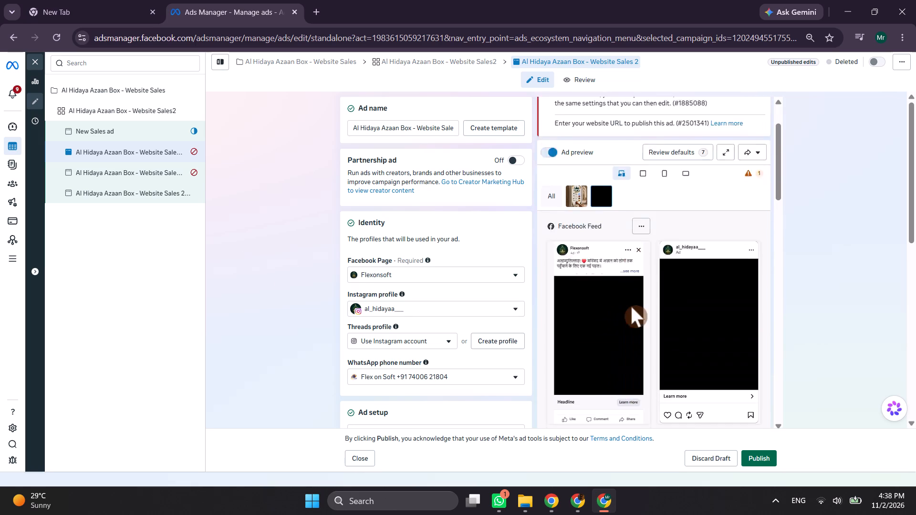
{"action": "scroll", "coordinate": [631, 307], "scroll_direction": "up", "scroll_amount": 11}
{"action": "scroll", "coordinate": [117, 184], "scroll_direction": "up", "scroll_amount": 6}
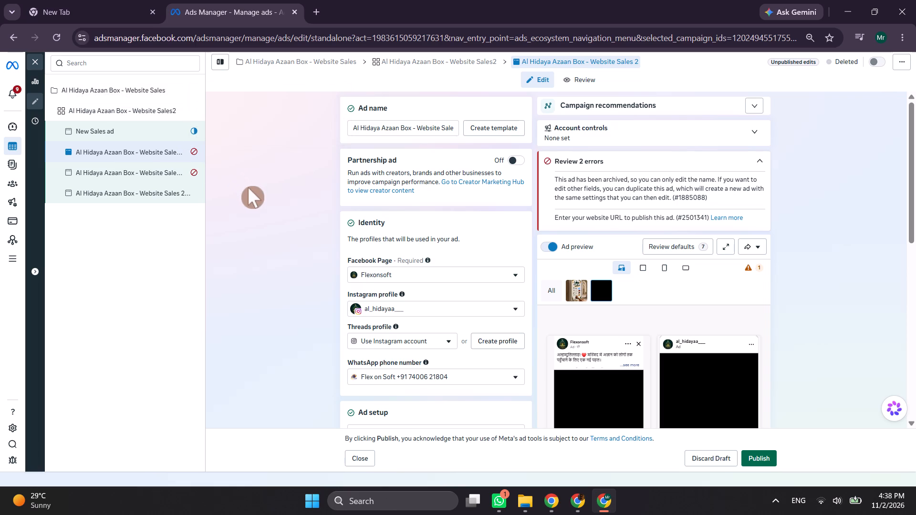
Read through the publishing errors listed for the archived Website Sales 2 ad.
{"action": "left_click", "coordinate": [766, 165]}
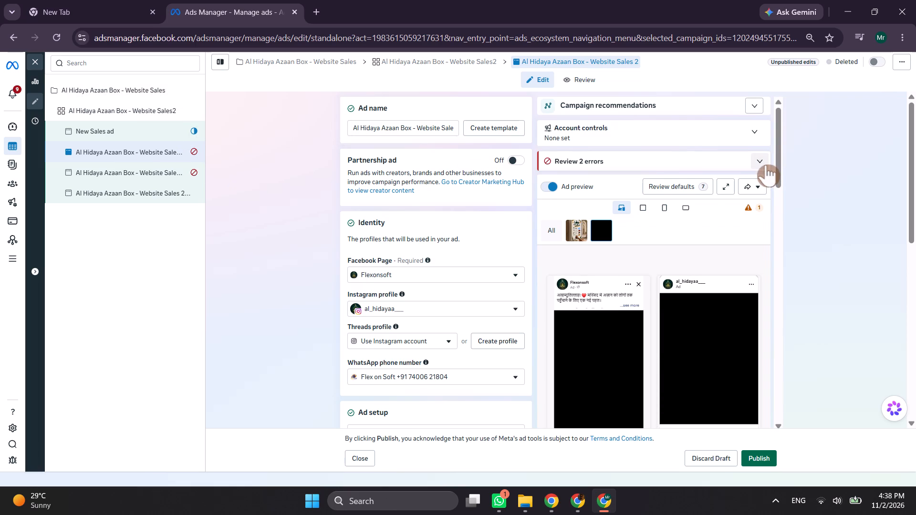
{"action": "left_click", "coordinate": [766, 165]}
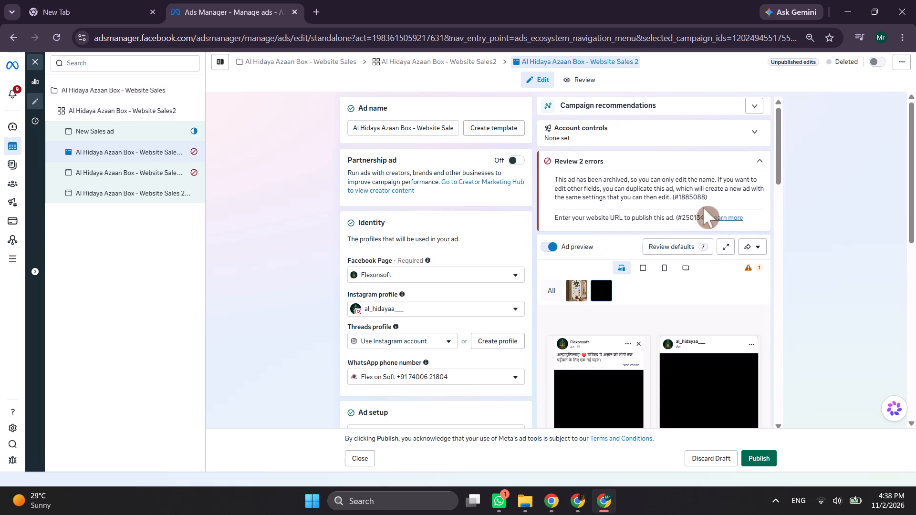
{"action": "left_click_drag", "start_coordinate": [543, 154], "coordinate": [753, 216]}
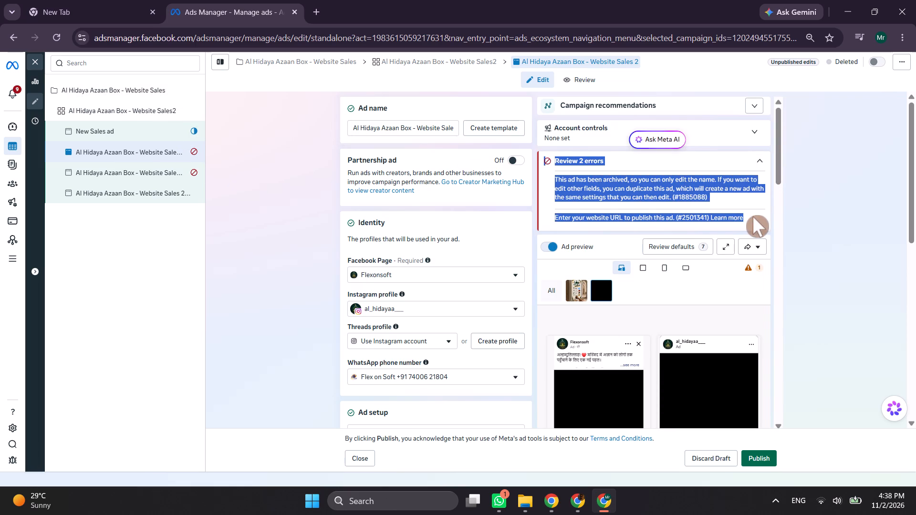
{"action": "left_click", "coordinate": [753, 216]}
{"action": "left_click_drag", "start_coordinate": [759, 220], "coordinate": [550, 155]}
{"action": "left_click", "coordinate": [542, 157]}
{"action": "left_click_drag", "start_coordinate": [542, 156], "coordinate": [758, 214]}
{"action": "left_click", "coordinate": [758, 214]}
{"action": "left_click_drag", "start_coordinate": [758, 219], "coordinate": [576, 155]}
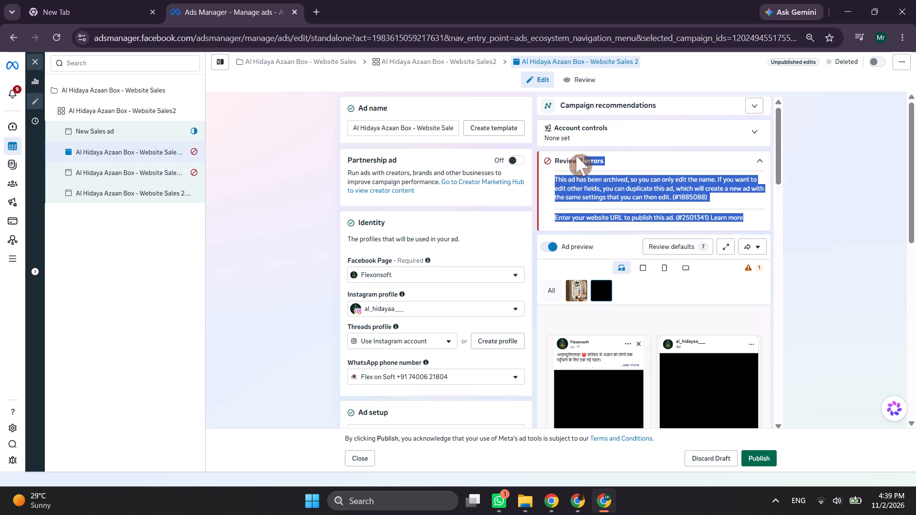
{"action": "left_click_drag", "start_coordinate": [576, 155], "coordinate": [542, 155]}
{"action": "left_click", "coordinate": [531, 152]}
{"action": "left_click_drag", "start_coordinate": [530, 148], "coordinate": [751, 229]}
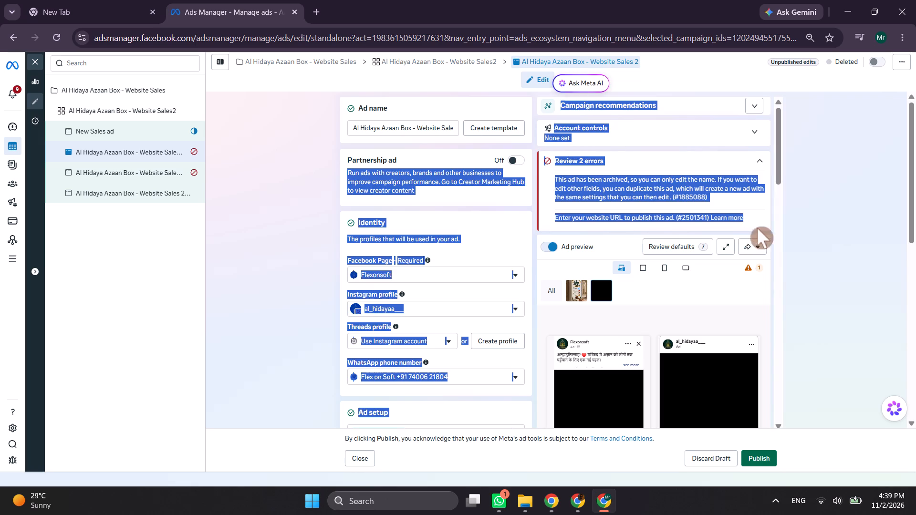
{"action": "left_click", "coordinate": [829, 211]}
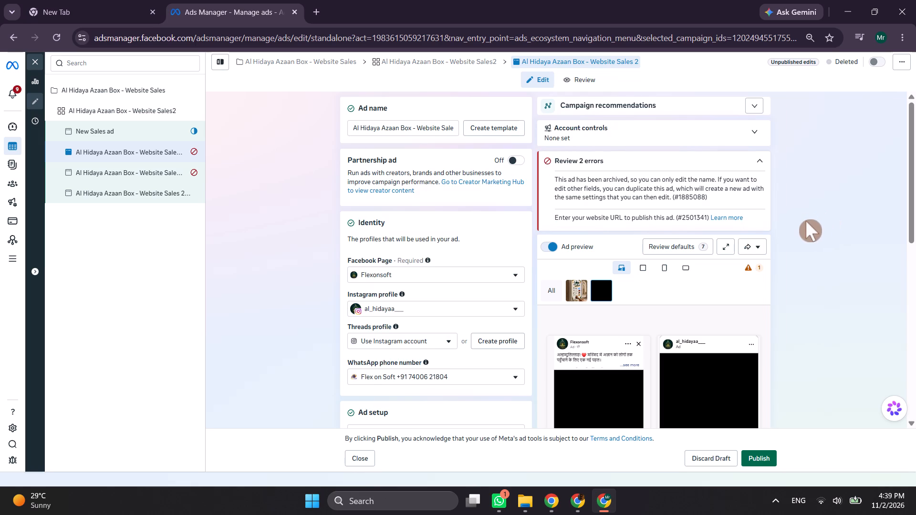